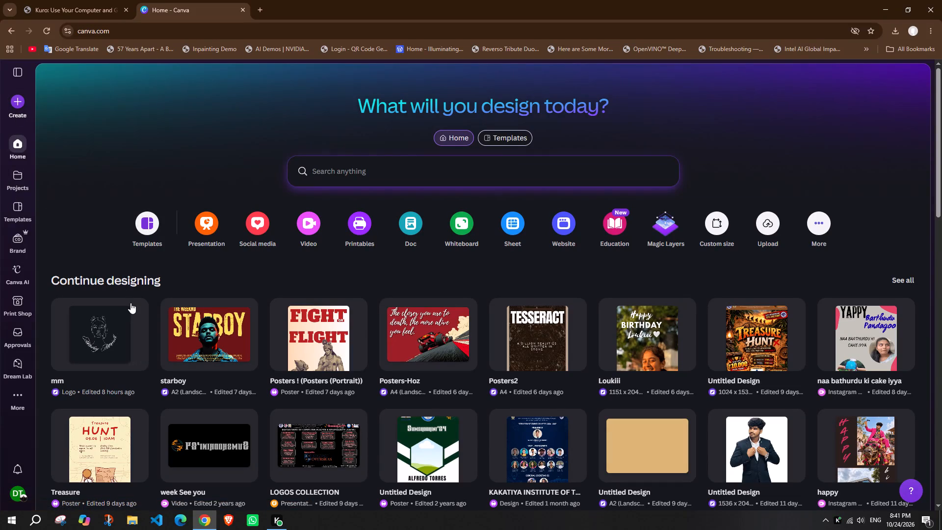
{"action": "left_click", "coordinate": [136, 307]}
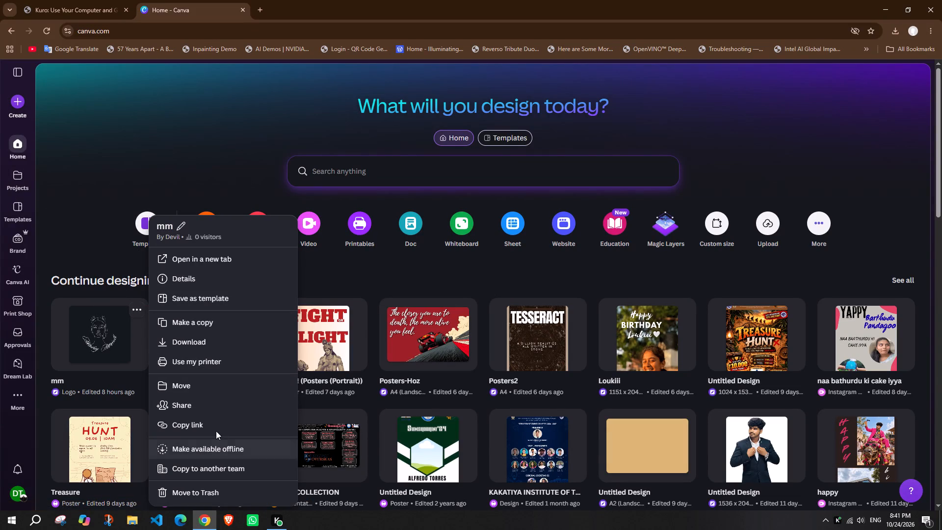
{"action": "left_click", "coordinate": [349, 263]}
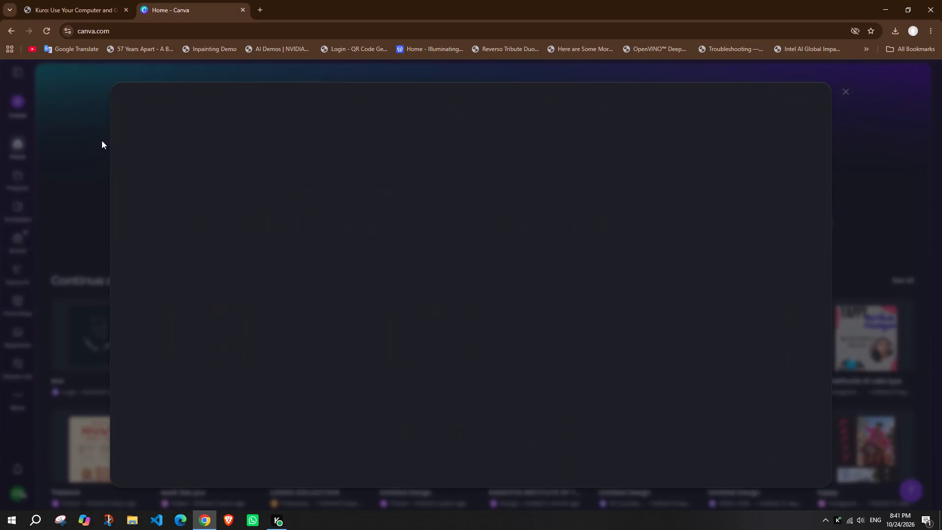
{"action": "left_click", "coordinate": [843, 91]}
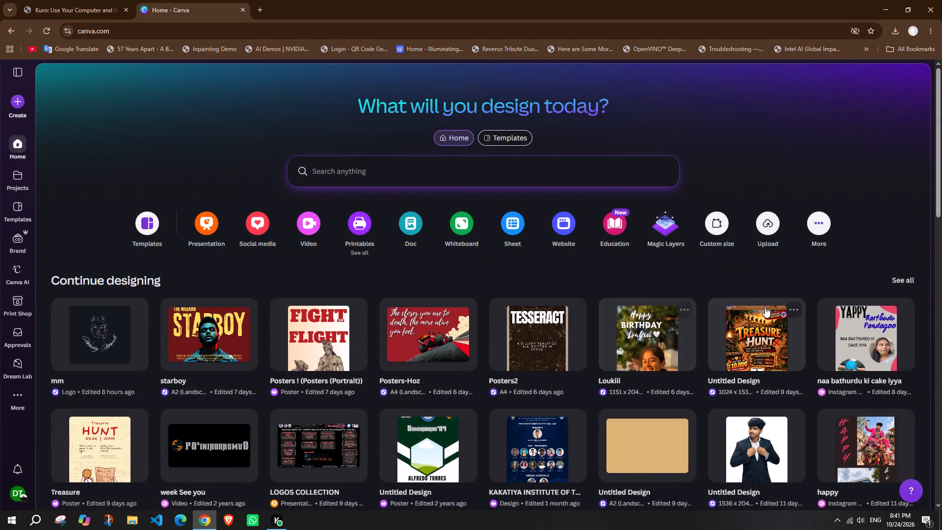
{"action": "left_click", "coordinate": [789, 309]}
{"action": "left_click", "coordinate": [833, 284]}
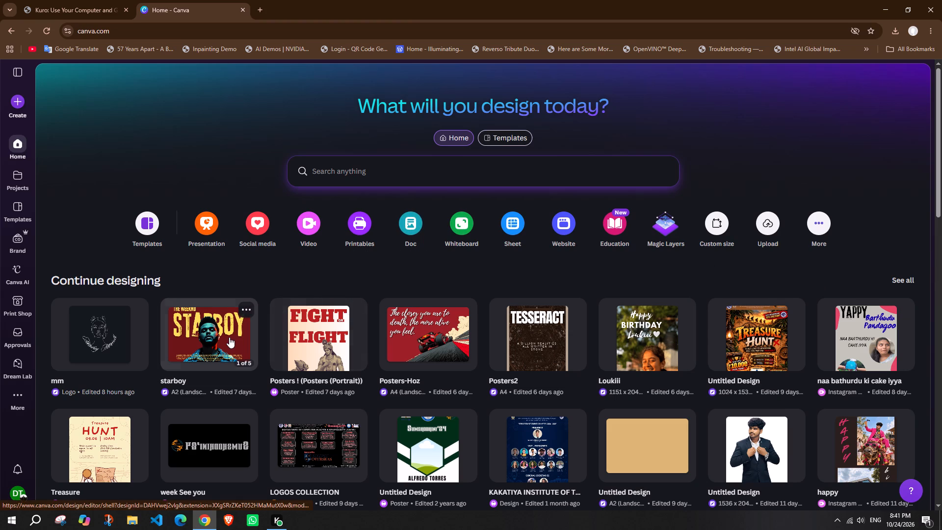
Open the starboy design and select the red background of page 5.
{"action": "left_click", "coordinate": [202, 334]}
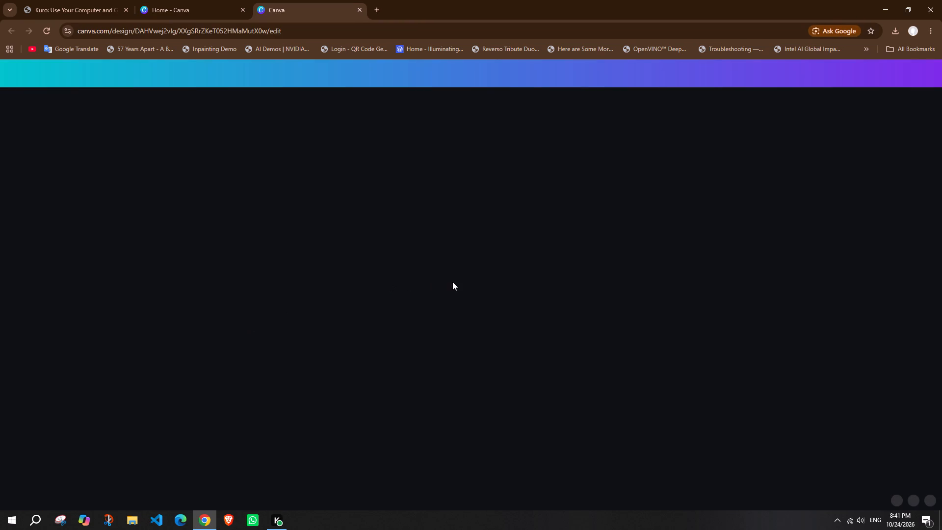
{"action": "scroll", "coordinate": [543, 280], "scroll_direction": "down", "scroll_amount": 20}
{"action": "scroll", "coordinate": [543, 280], "scroll_direction": "down", "scroll_amount": 3}
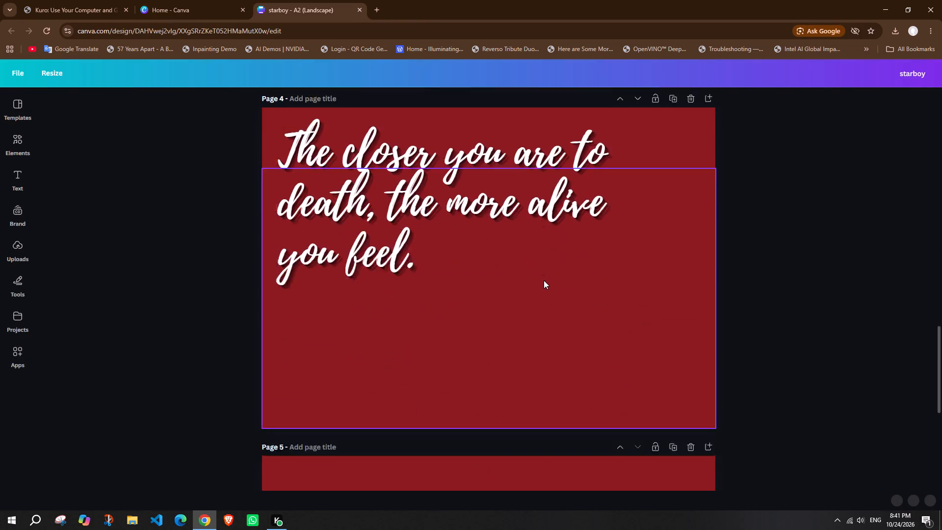
{"action": "scroll", "coordinate": [544, 280], "scroll_direction": "down", "scroll_amount": 8}
{"action": "left_click", "coordinate": [543, 281]}
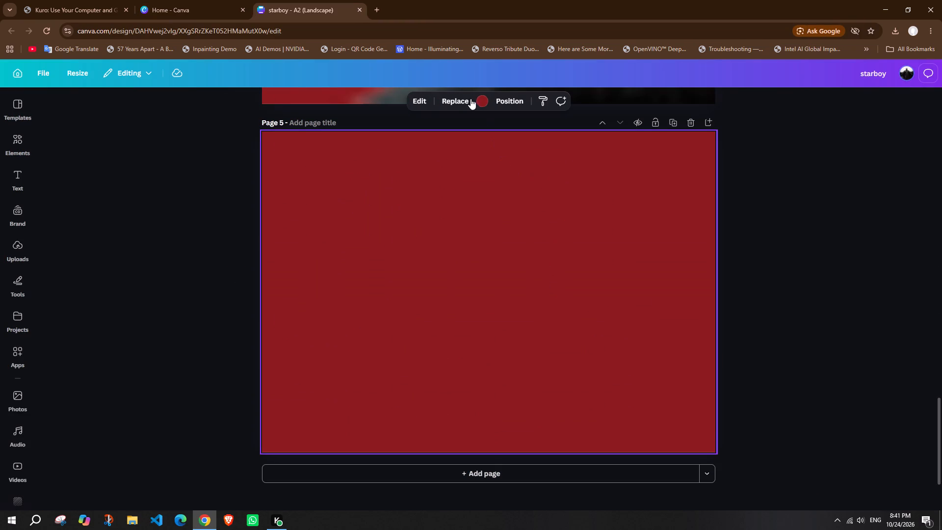
{"action": "left_click", "coordinate": [482, 100]}
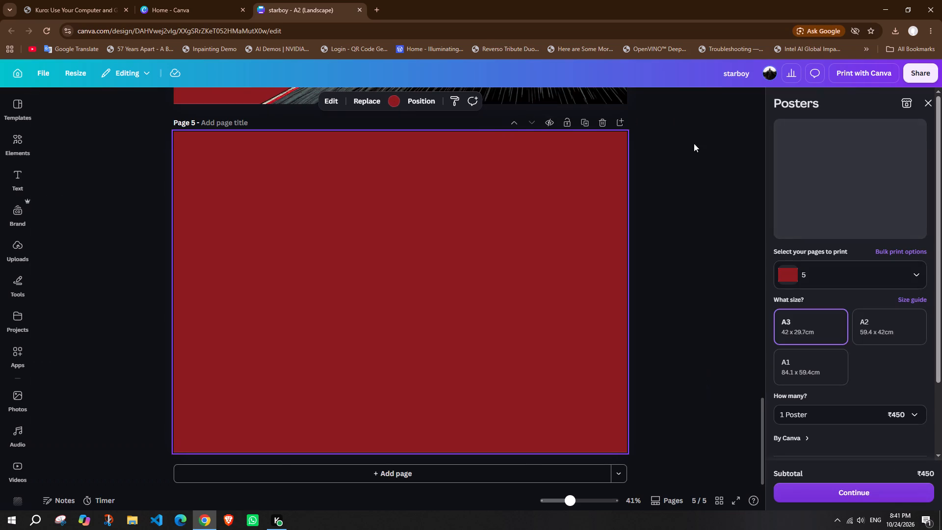
{"action": "left_click", "coordinate": [926, 109]}
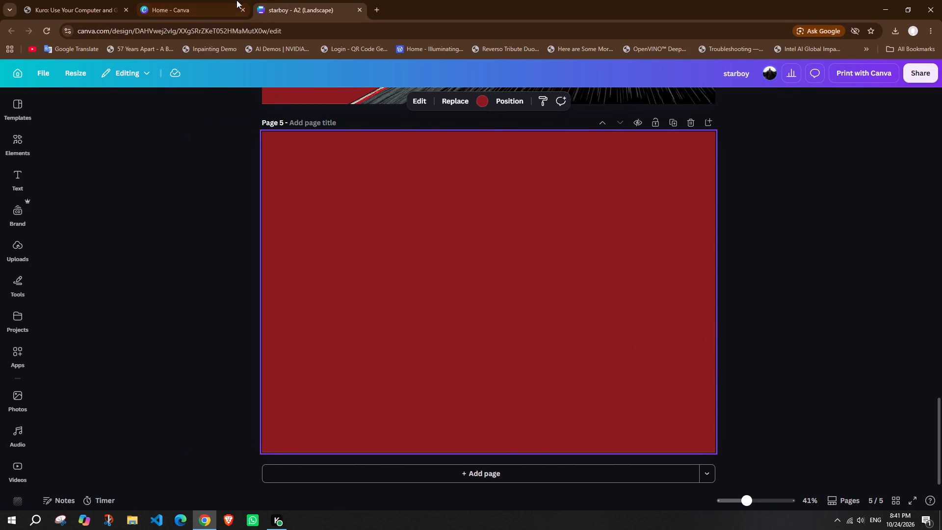
Open the mm design in a new tab and copy page 2's background colour code, #5E1F23.
{"action": "left_click", "coordinate": [235, 0]}
{"action": "left_click", "coordinate": [131, 309]}
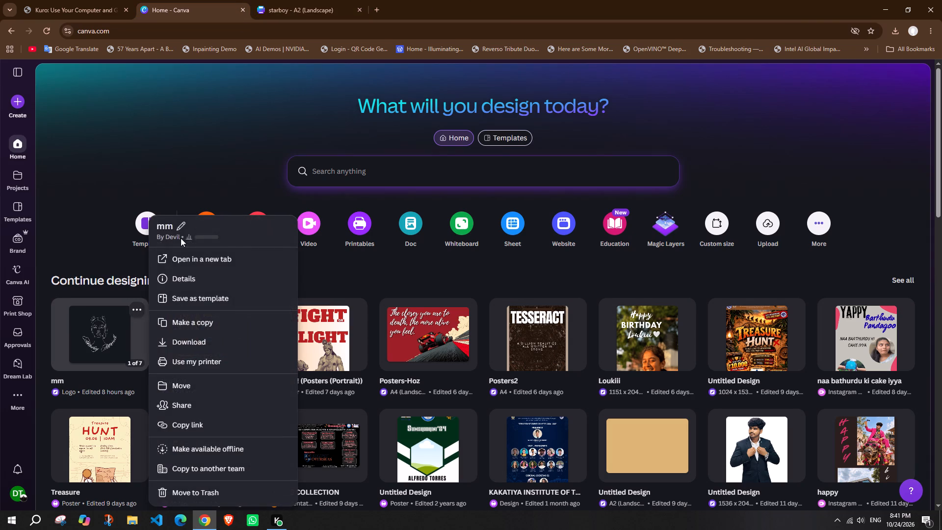
{"action": "left_click", "coordinate": [189, 262]}
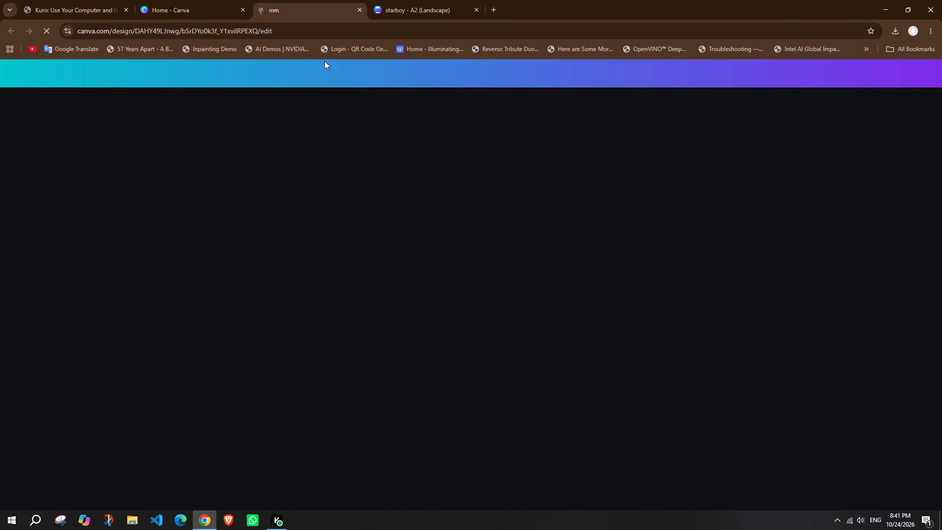
{"action": "scroll", "coordinate": [582, 120], "scroll_direction": "down", "scroll_amount": 7}
{"action": "scroll", "coordinate": [585, 126], "scroll_direction": "up", "scroll_amount": 4}
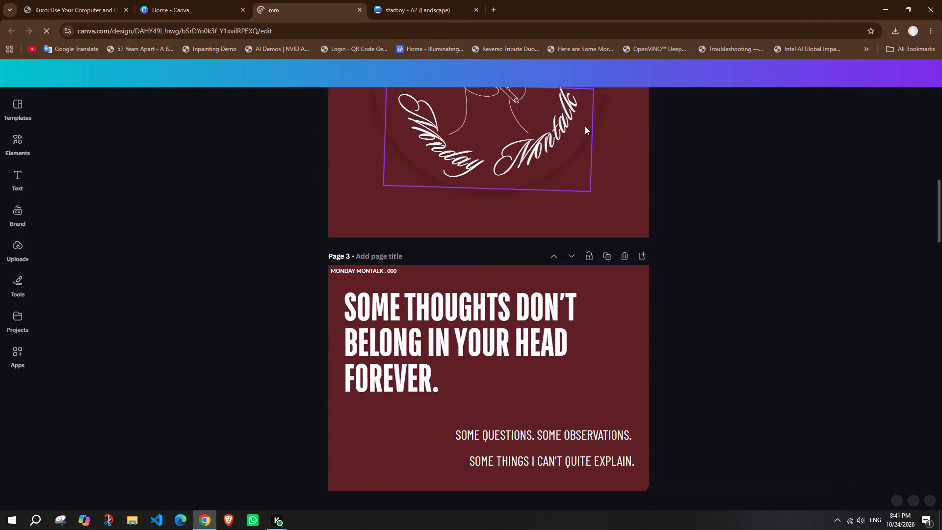
{"action": "scroll", "coordinate": [604, 127], "scroll_direction": "up", "scroll_amount": 1}
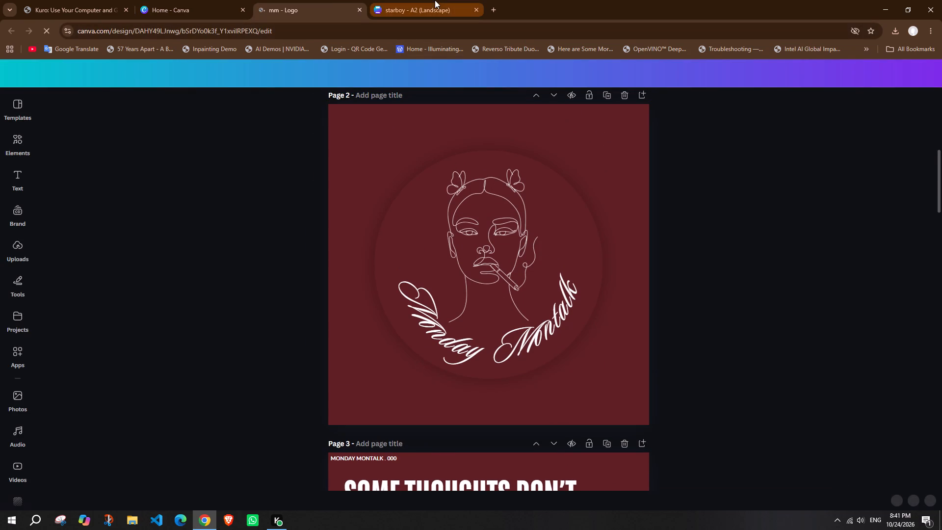
{"action": "left_click", "coordinate": [366, 112]}
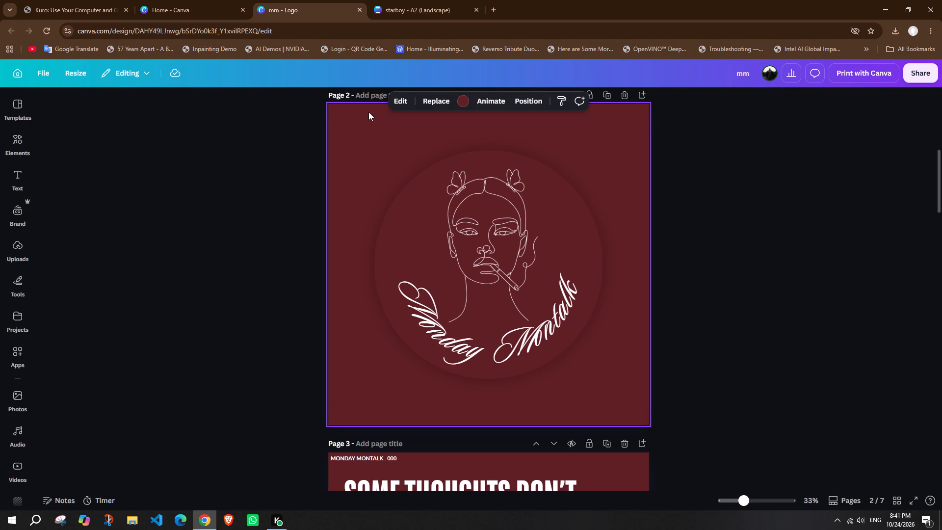
{"action": "left_click", "coordinate": [457, 99]}
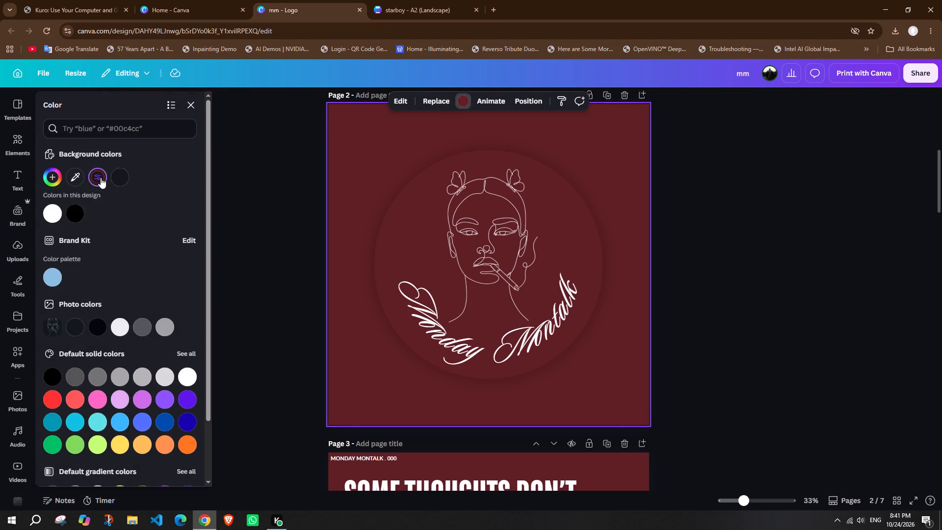
{"action": "left_click", "coordinate": [100, 178]}
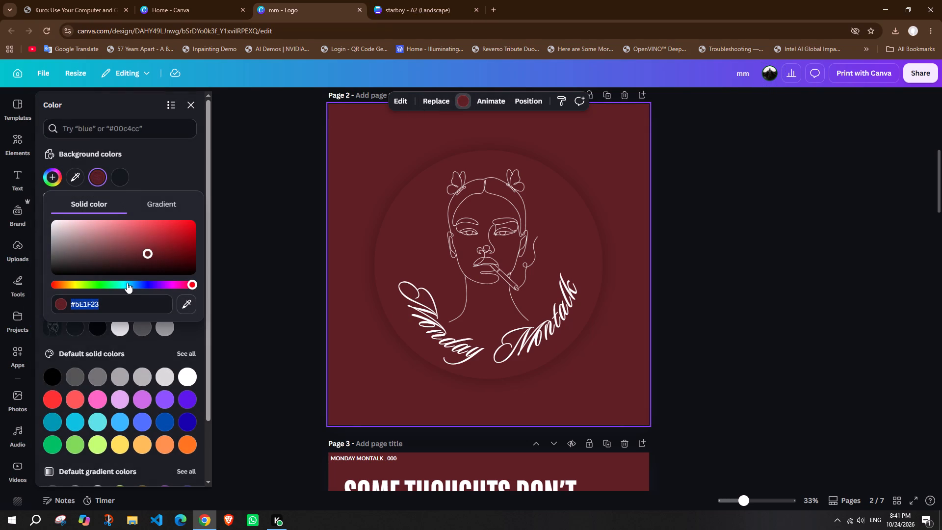
{"action": "key", "text": "ctrl+c"}
In the starboy design, set page 5's background colour to the copied #5e1f23.
{"action": "left_click", "coordinate": [370, 0]}
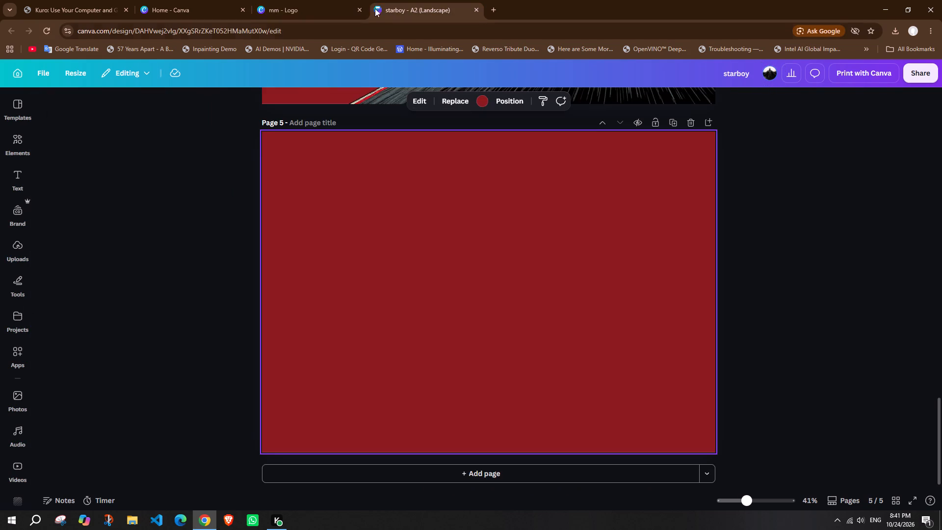
{"action": "left_click", "coordinate": [481, 101]}
{"action": "left_click", "coordinate": [125, 126]}
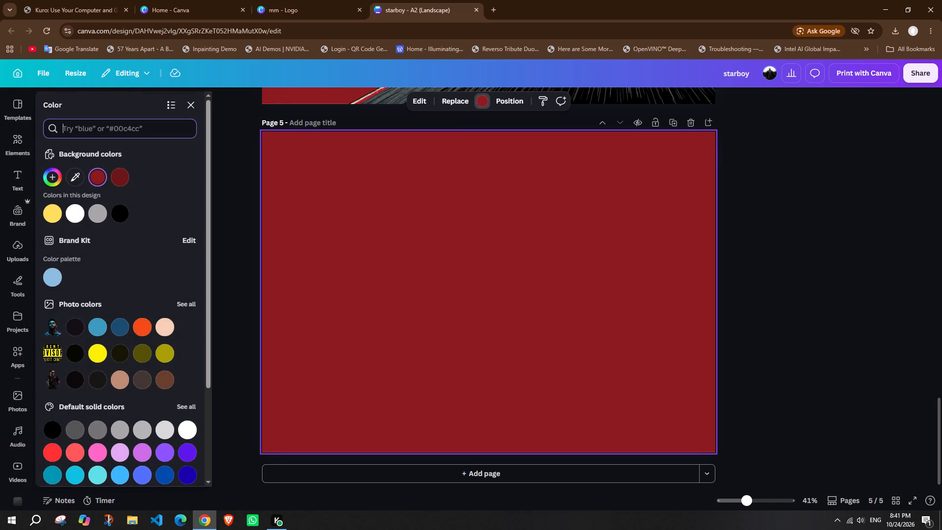
{"action": "key", "text": "ctrl+c"}
{"action": "key", "text": "ctrl+v"}
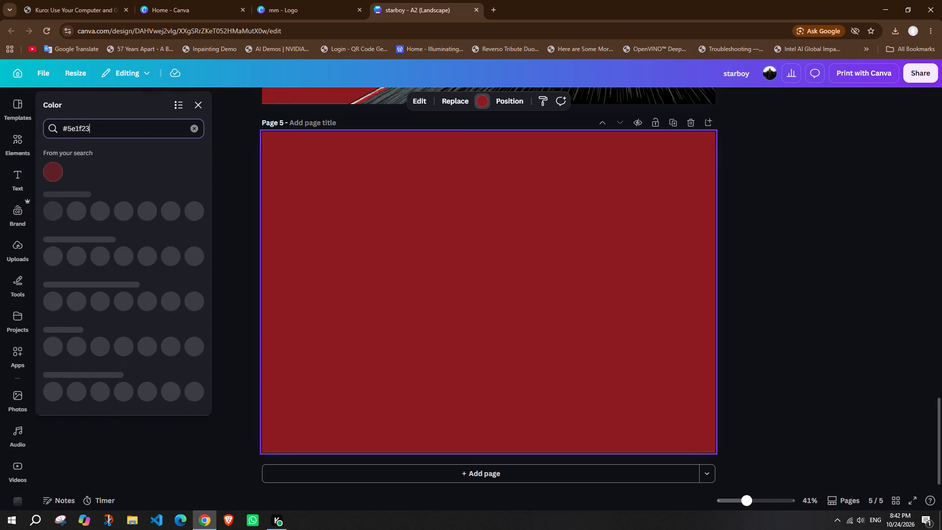
{"action": "key", "text": "Return"}
{"action": "left_click", "coordinate": [59, 167]}
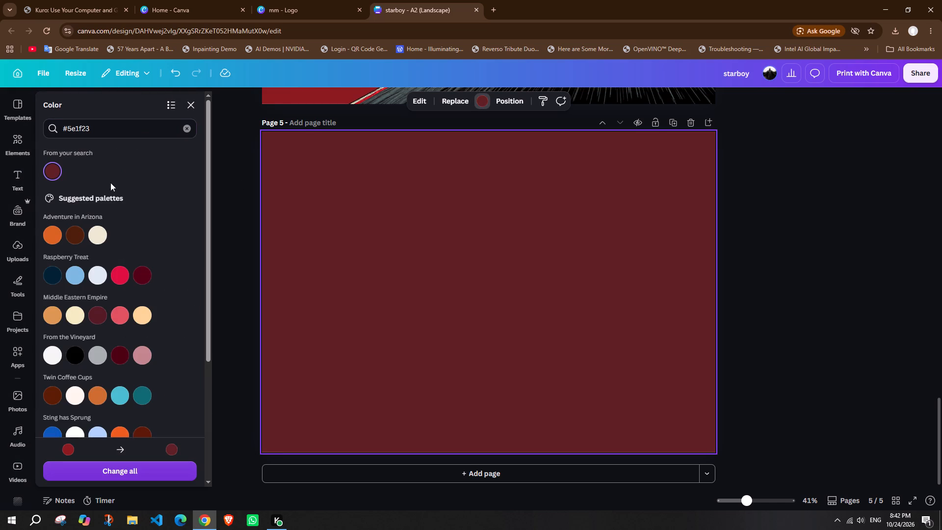
{"action": "double_click", "coordinate": [748, 186]}
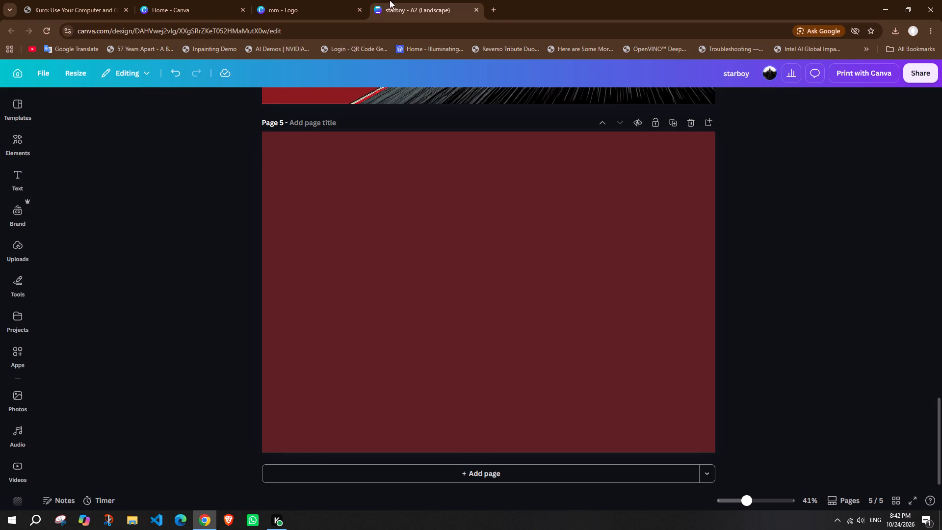
Close the browser tab holding the mm design.
{"action": "left_click", "coordinate": [363, 11]}
{"action": "left_click", "coordinate": [361, 11]}
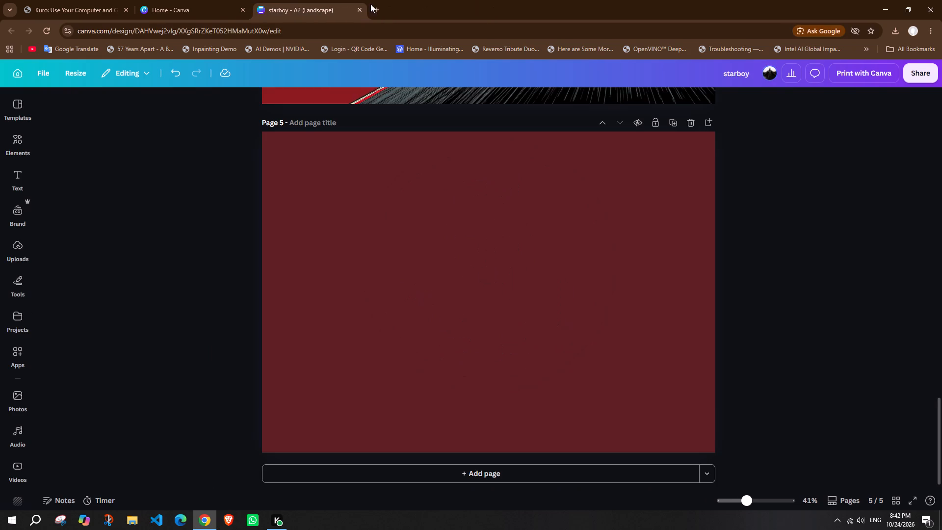
Open chatgpt.com in a new browser tab.
{"action": "left_click", "coordinate": [374, 4]}
{"action": "key", "text": "c"}
{"action": "key", "text": "h"}
{"action": "left_click", "coordinate": [284, 47]}
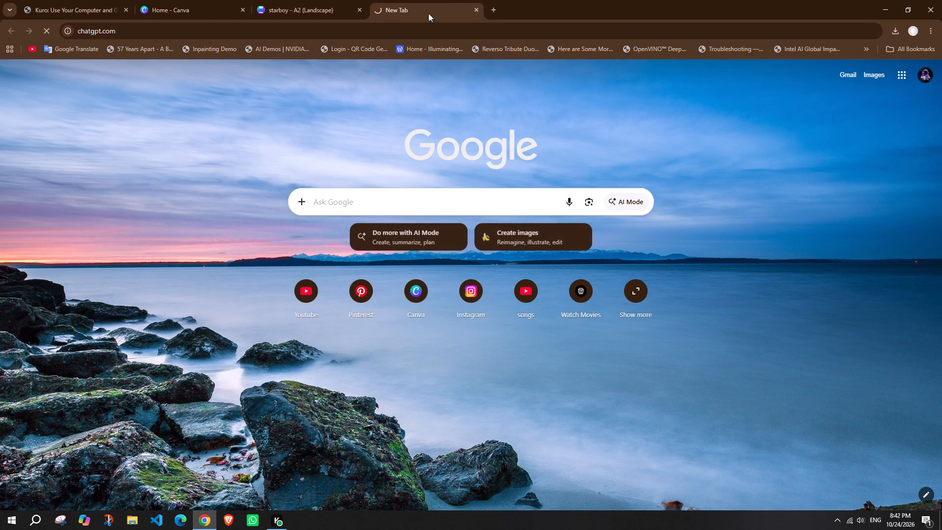
Search the web for pinterest in another new tab.
{"action": "left_click", "coordinate": [490, 7]}
{"action": "type", "text": "pint"}
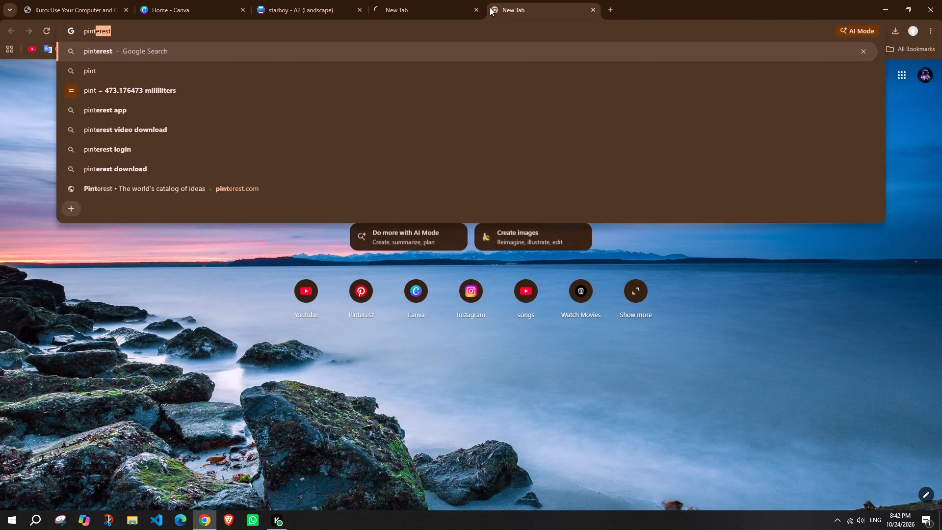
{"action": "key", "text": "Return"}
{"action": "left_click", "coordinate": [603, 1]}
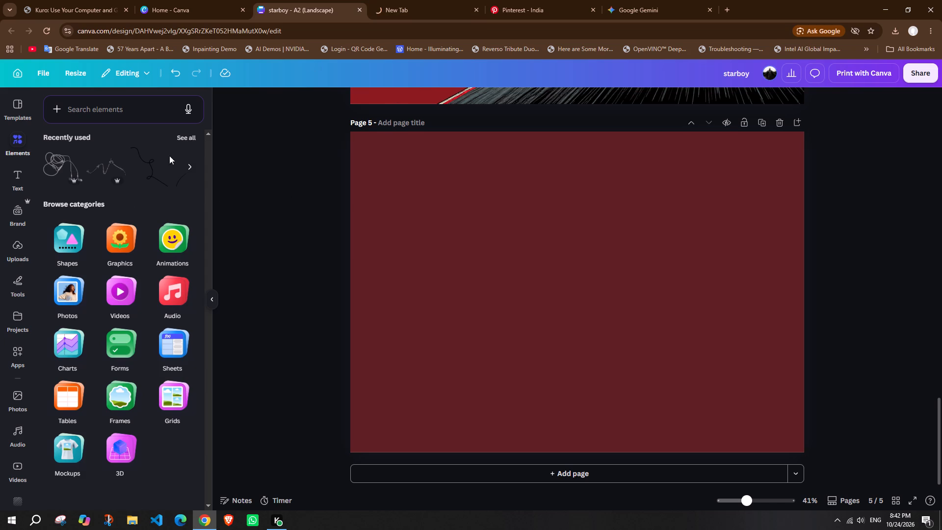
{"action": "left_click", "coordinate": [409, 0]}
Switch to the Pinterest page and dismiss its Review Terms of Service notice.
{"action": "left_click", "coordinate": [501, 0]}
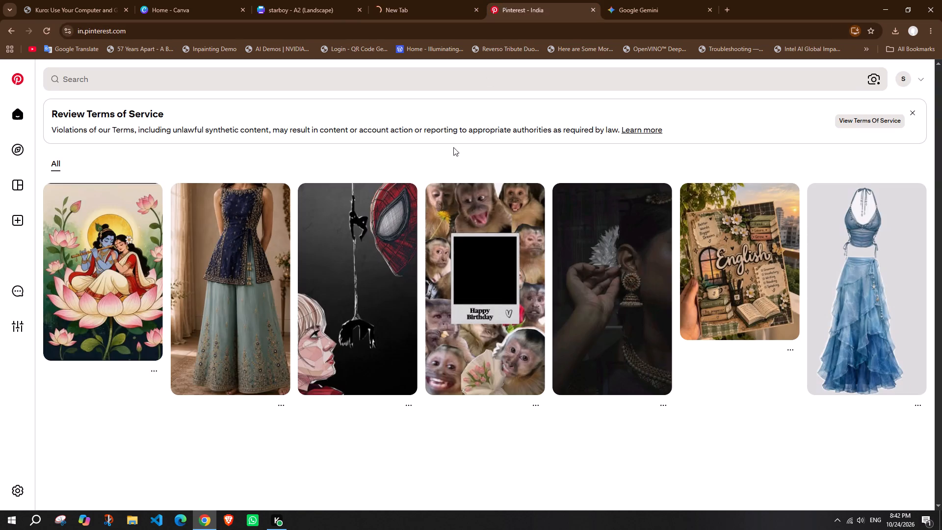
{"action": "left_click", "coordinate": [916, 109]}
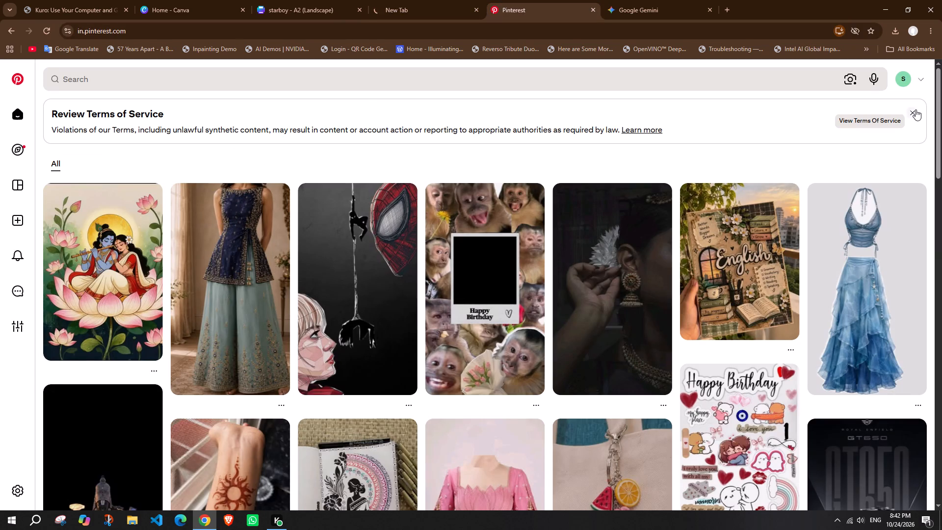
{"action": "left_click", "coordinate": [919, 79]}
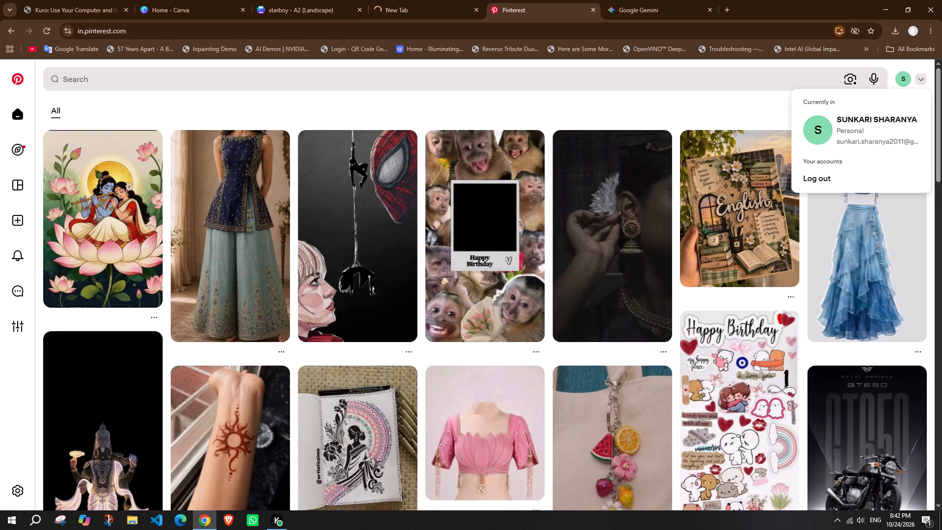
{"action": "left_click", "coordinate": [363, 95]}
Find the pin of the floating black figure with a flaming sun halo and copy its image.
{"action": "scroll", "coordinate": [366, 98], "scroll_direction": "down", "scroll_amount": 3}
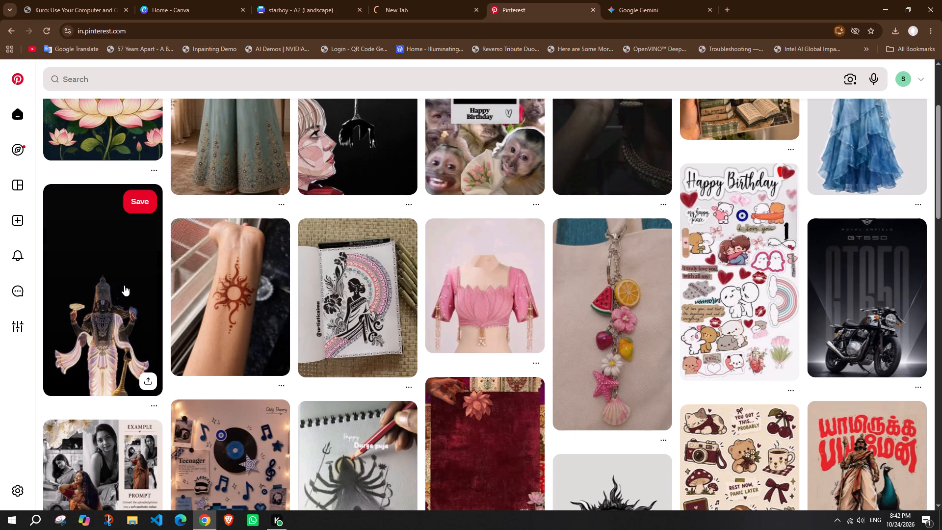
{"action": "scroll", "coordinate": [118, 290], "scroll_direction": "down", "scroll_amount": 5}
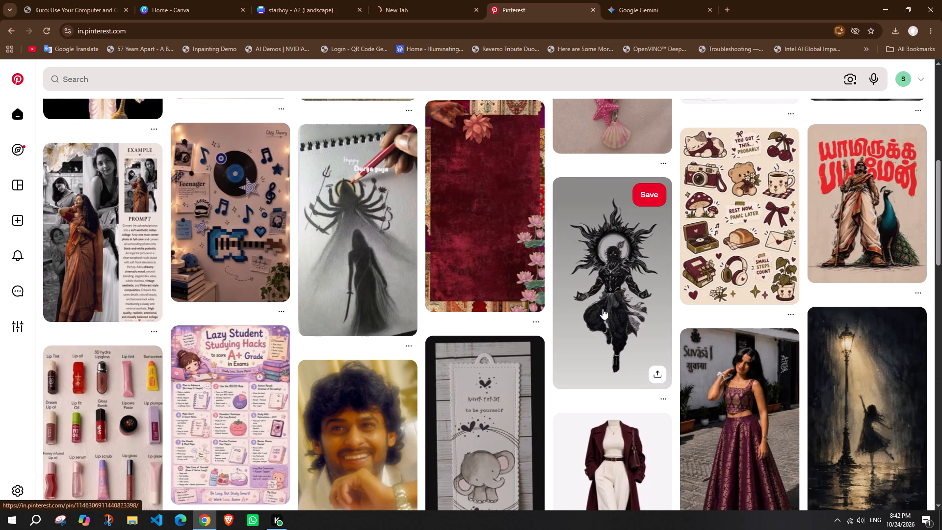
{"action": "left_click", "coordinate": [602, 291]}
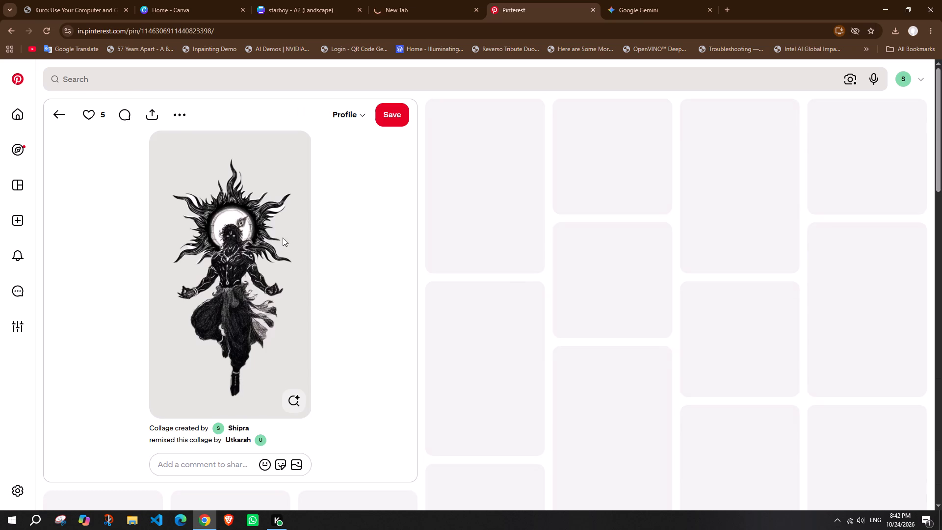
{"action": "right_click", "coordinate": [243, 238]}
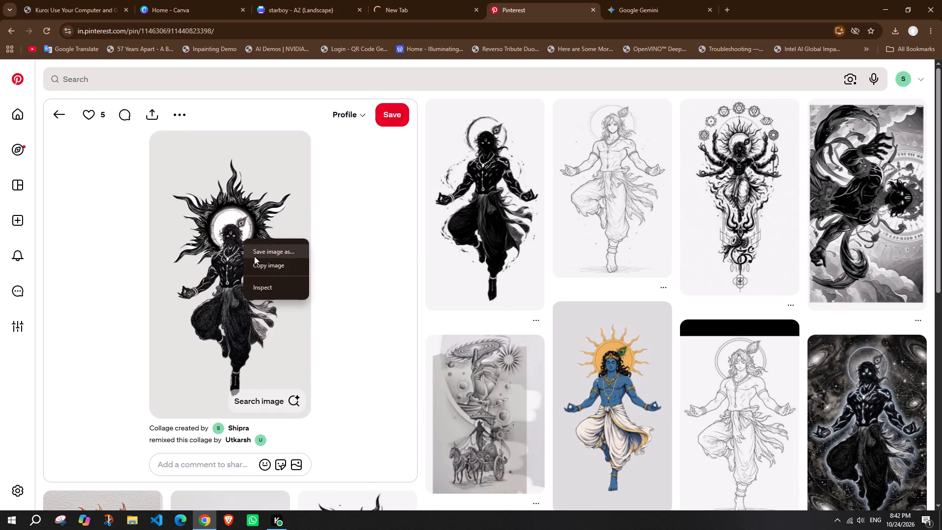
{"action": "left_click", "coordinate": [260, 264]}
Paste the copied figure image onto page 5 of the starboy design and remove its background.
{"action": "left_click", "coordinate": [310, 0]}
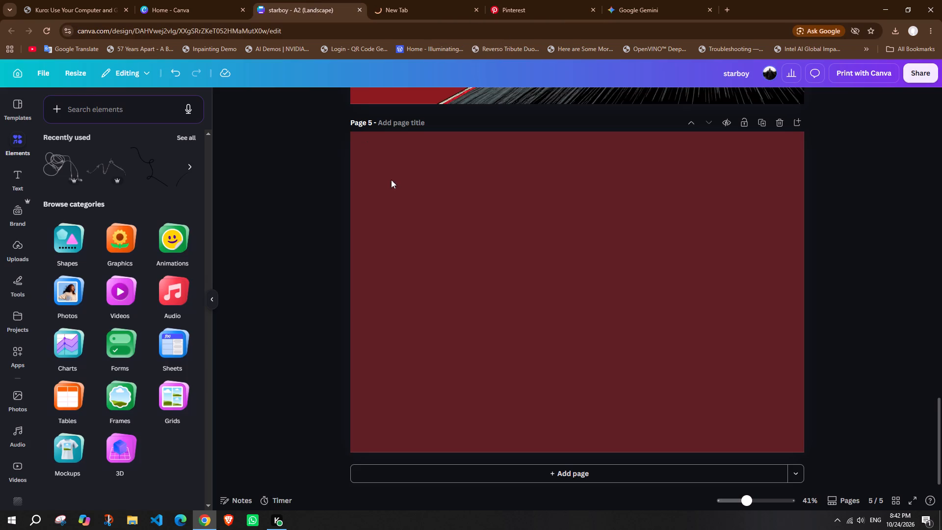
{"action": "left_click", "coordinate": [448, 197]}
{"action": "key", "text": "ctrl+v"}
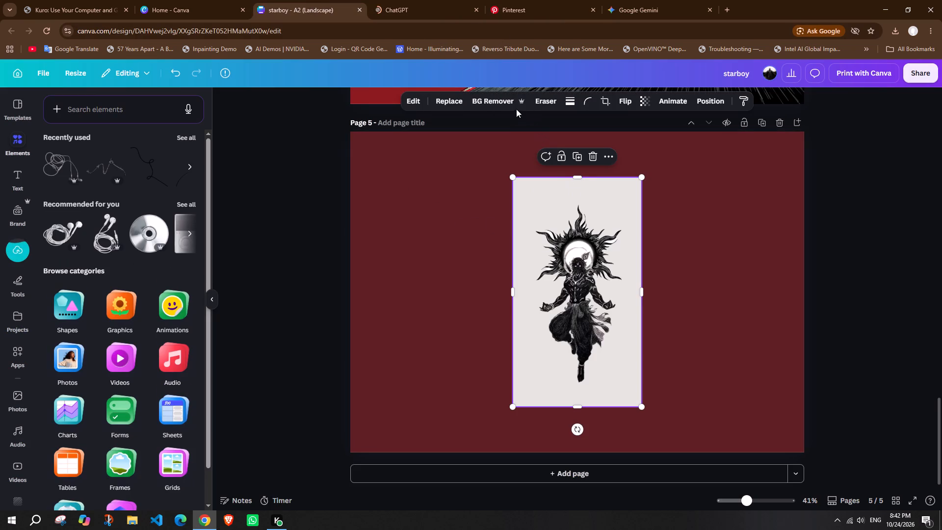
{"action": "left_click", "coordinate": [515, 105]}
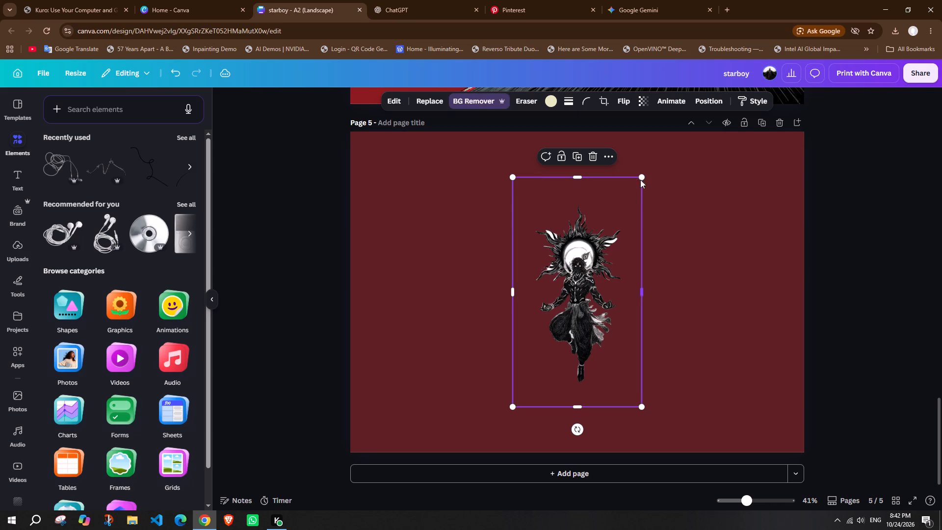
Enlarge the figure image and reposition it near the middle of page 5.
{"action": "left_click_drag", "start_coordinate": [640, 180], "coordinate": [717, 105]}
{"action": "left_click_drag", "start_coordinate": [663, 166], "coordinate": [641, 206]}
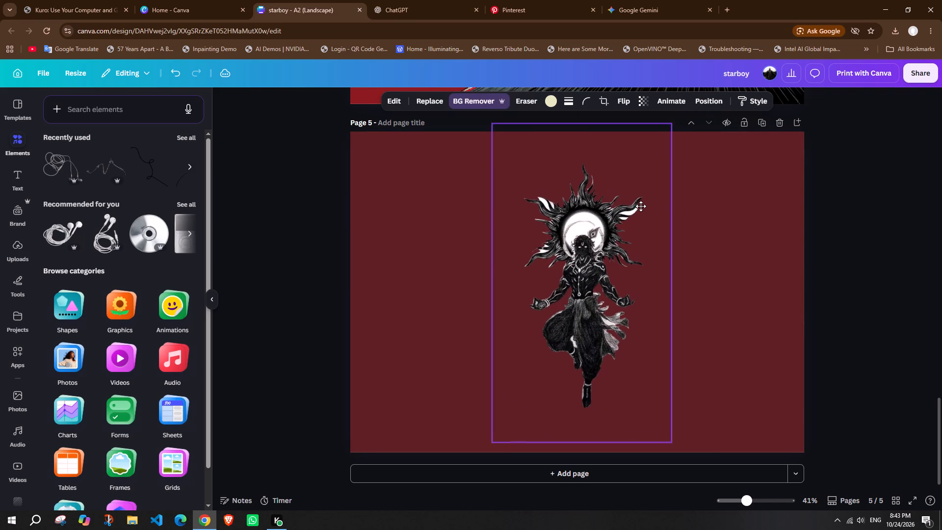
{"action": "left_click_drag", "start_coordinate": [641, 206], "coordinate": [634, 218]}
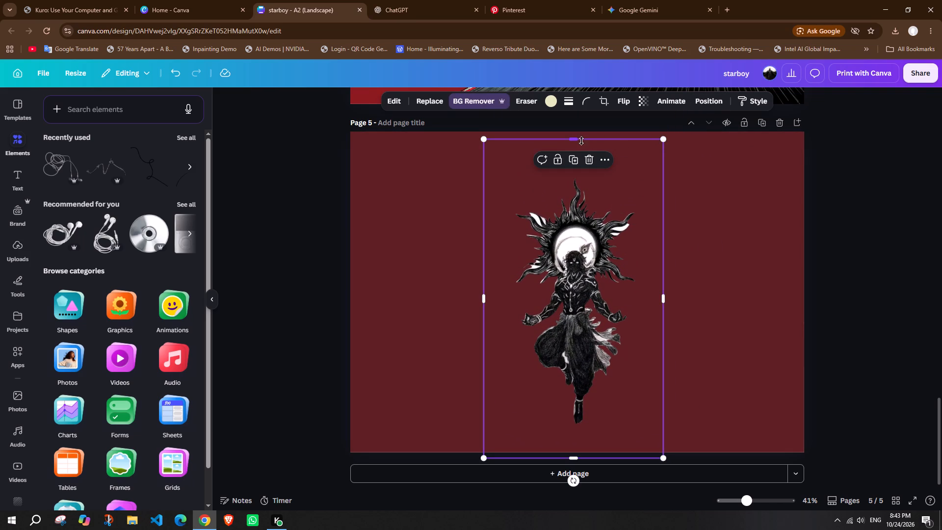
Crop the empty margins off all four sides of the figure image.
{"action": "left_click_drag", "start_coordinate": [581, 141], "coordinate": [587, 176]}
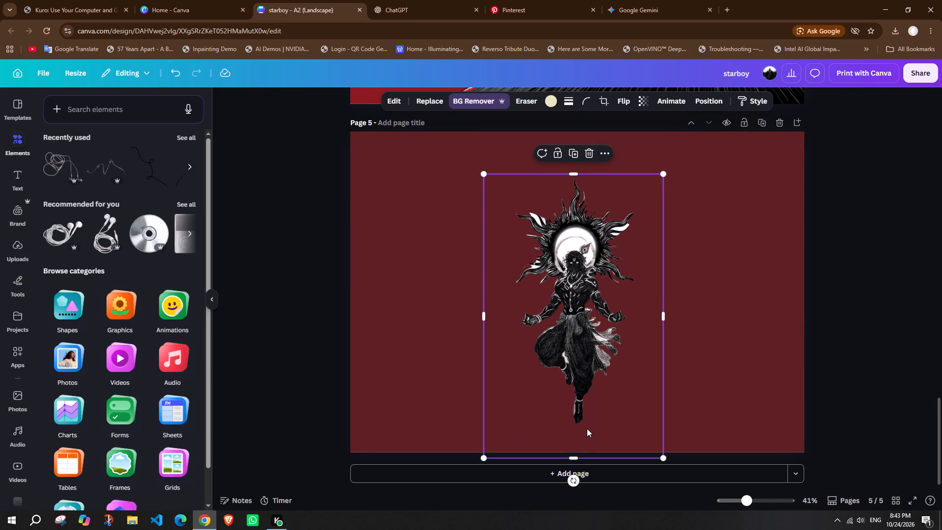
{"action": "left_click_drag", "start_coordinate": [573, 457], "coordinate": [575, 430]}
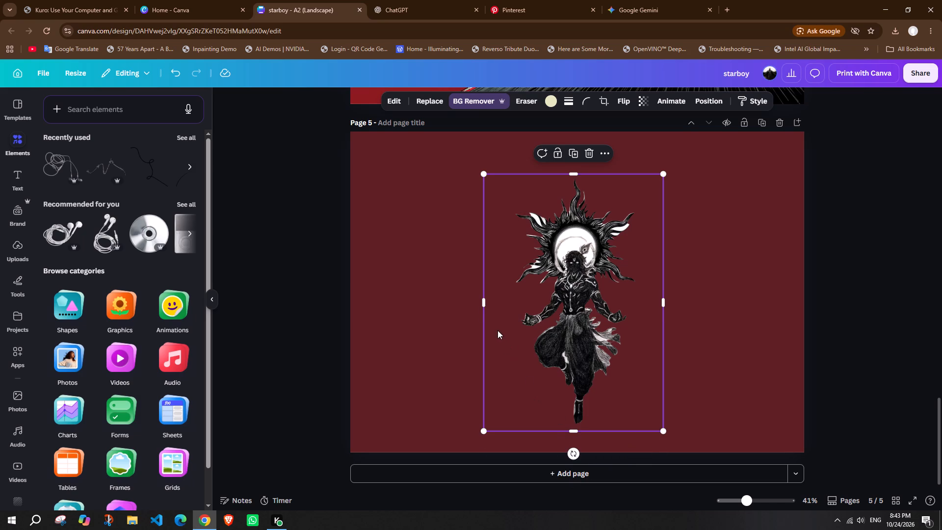
{"action": "left_click_drag", "start_coordinate": [484, 303], "coordinate": [512, 299]}
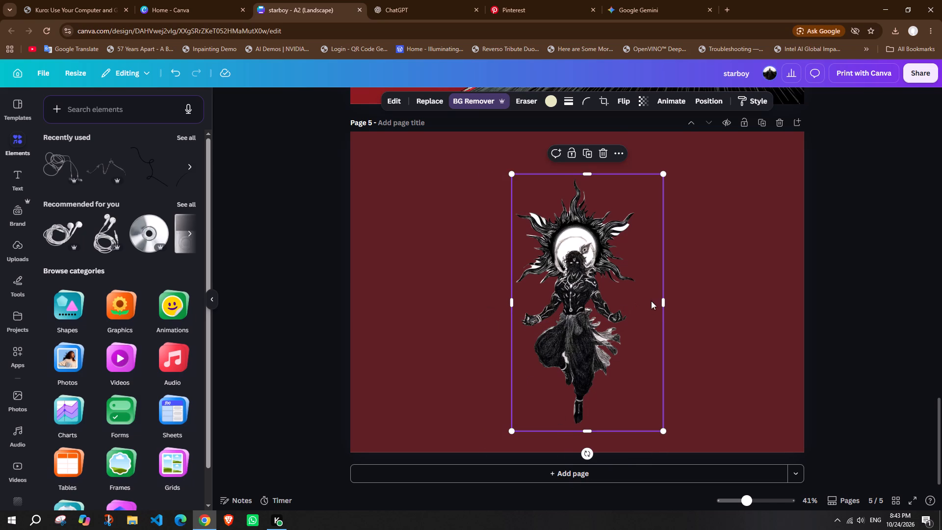
{"action": "left_click_drag", "start_coordinate": [661, 300], "coordinate": [638, 300]}
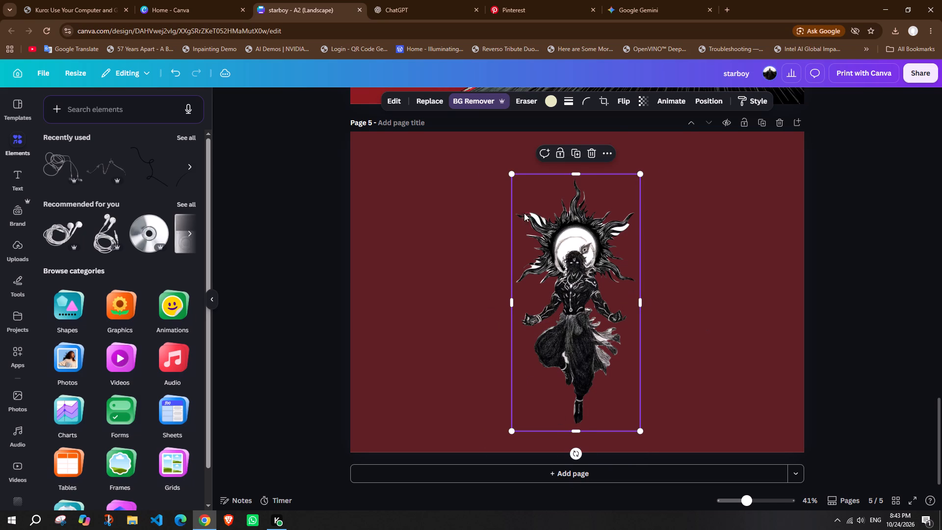
Enlarge the cropped figure image and centre it on page 5.
{"action": "left_click_drag", "start_coordinate": [513, 175], "coordinate": [485, 144]}
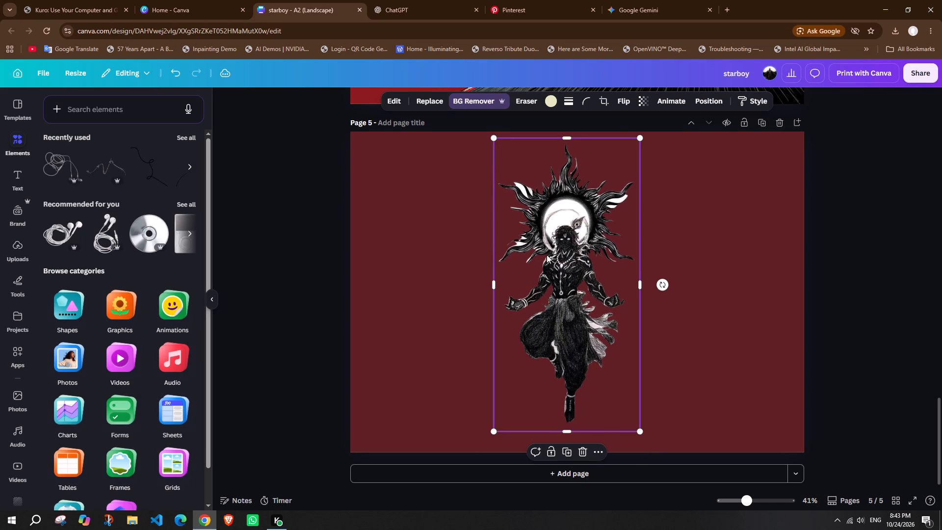
{"action": "left_click_drag", "start_coordinate": [547, 255], "coordinate": [539, 261]}
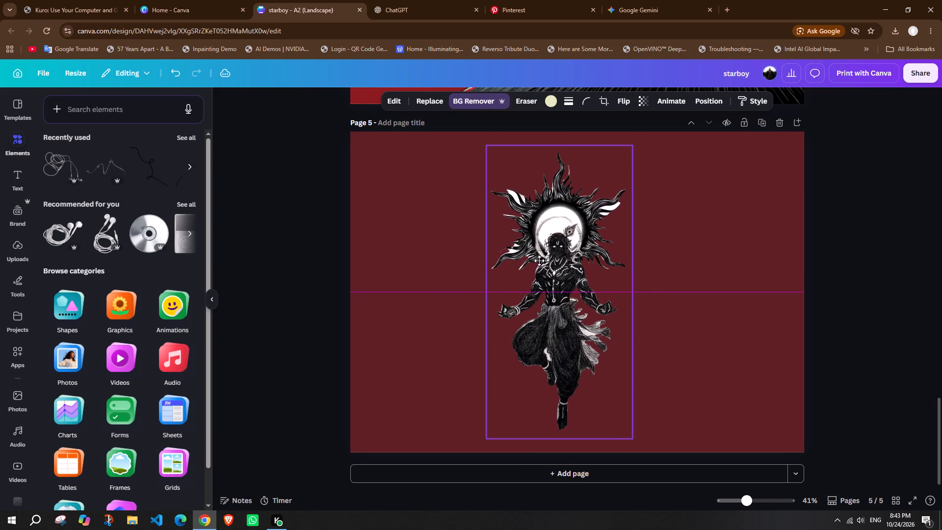
{"action": "left_click_drag", "start_coordinate": [539, 261], "coordinate": [555, 261]}
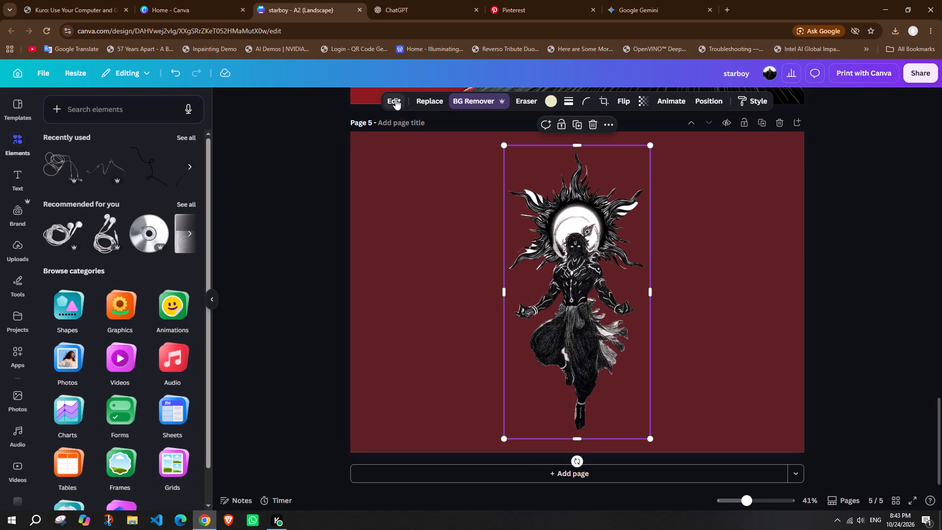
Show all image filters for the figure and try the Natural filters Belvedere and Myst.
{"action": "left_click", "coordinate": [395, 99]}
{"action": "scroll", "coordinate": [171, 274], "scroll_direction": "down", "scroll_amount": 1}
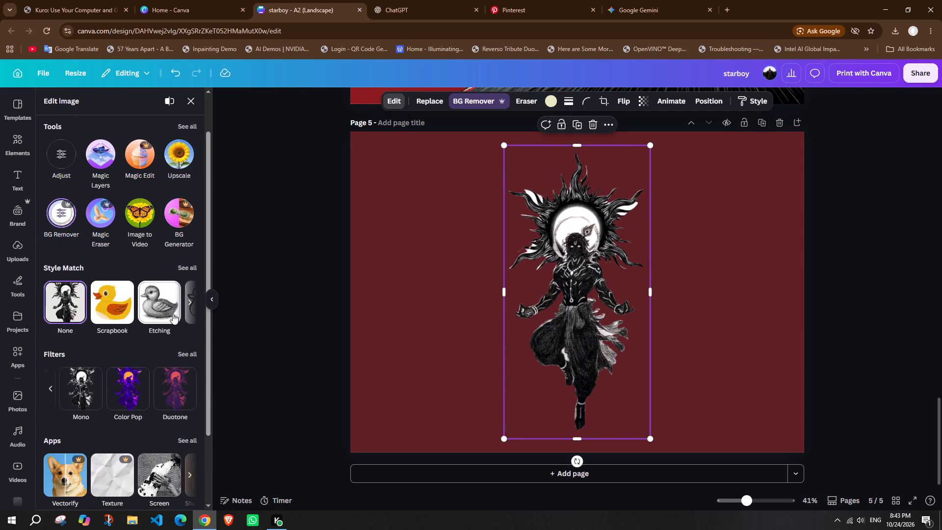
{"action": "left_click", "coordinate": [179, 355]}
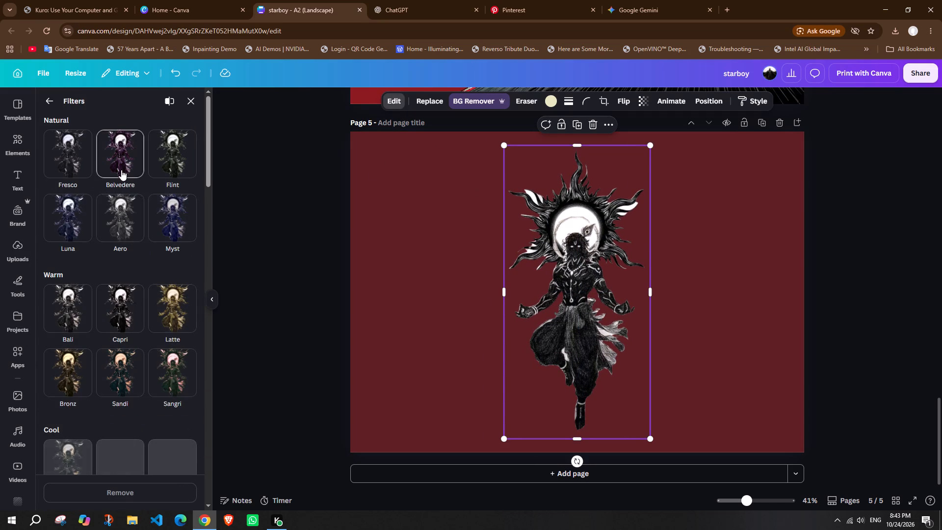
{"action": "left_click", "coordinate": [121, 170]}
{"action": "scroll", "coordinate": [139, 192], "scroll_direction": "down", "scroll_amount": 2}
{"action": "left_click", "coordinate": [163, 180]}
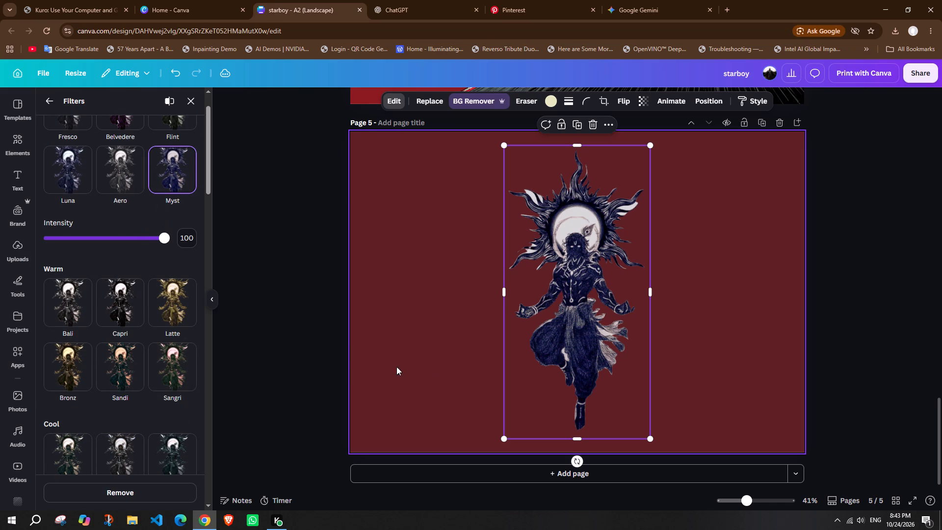
Trim and enlarge the figure image to span the full height of page 5 and centre it horizontally.
{"action": "left_click_drag", "start_coordinate": [577, 438], "coordinate": [578, 435]}
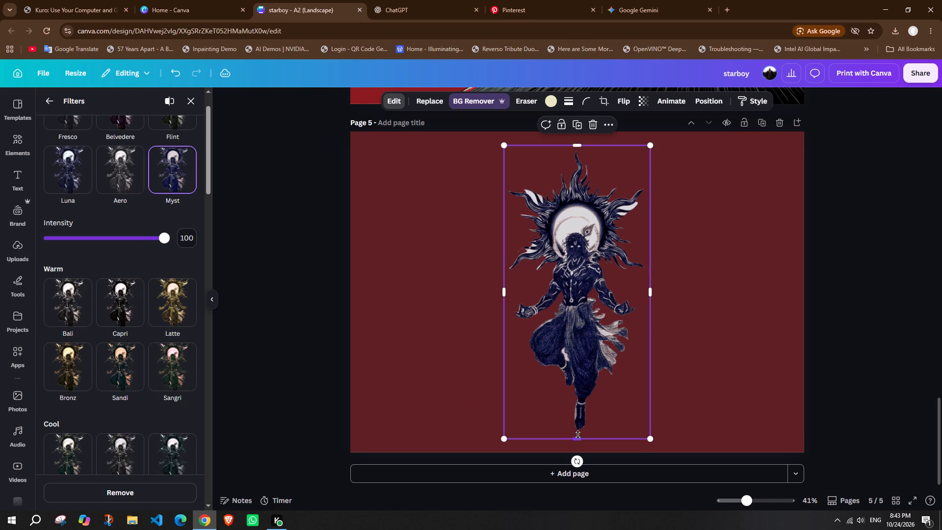
{"action": "left_click_drag", "start_coordinate": [578, 435], "coordinate": [578, 433]}
{"action": "left_click_drag", "start_coordinate": [504, 431], "coordinate": [497, 441]}
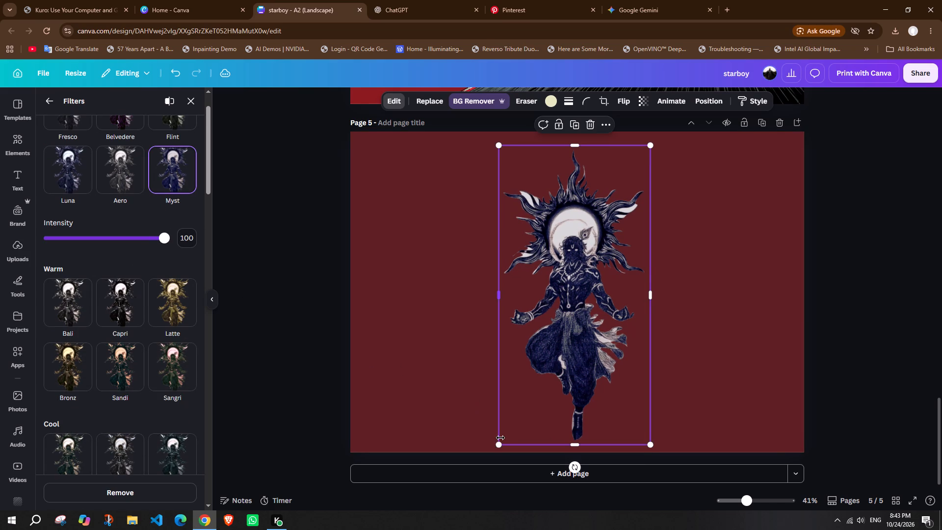
{"action": "left_click_drag", "start_coordinate": [499, 443], "coordinate": [495, 449]}
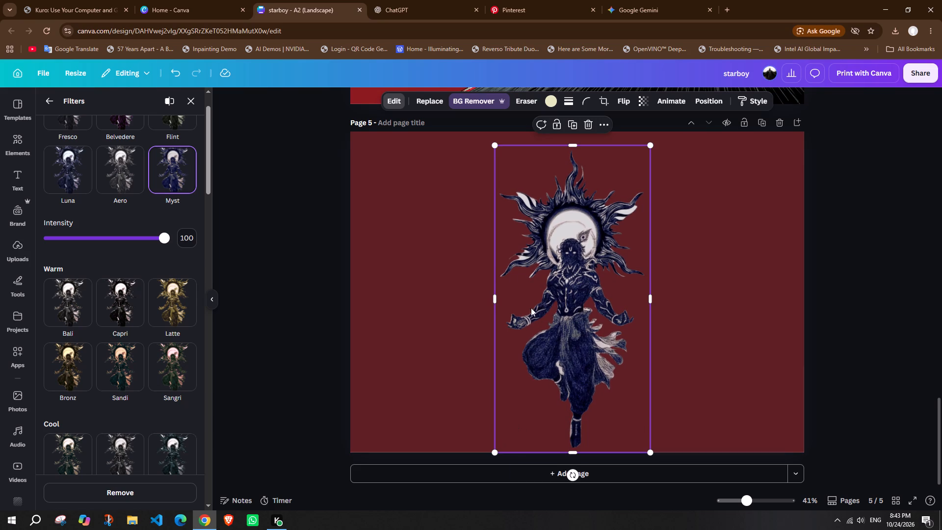
{"action": "left_click", "coordinate": [578, 146]}
{"action": "left_click_drag", "start_coordinate": [497, 147], "coordinate": [495, 143]}
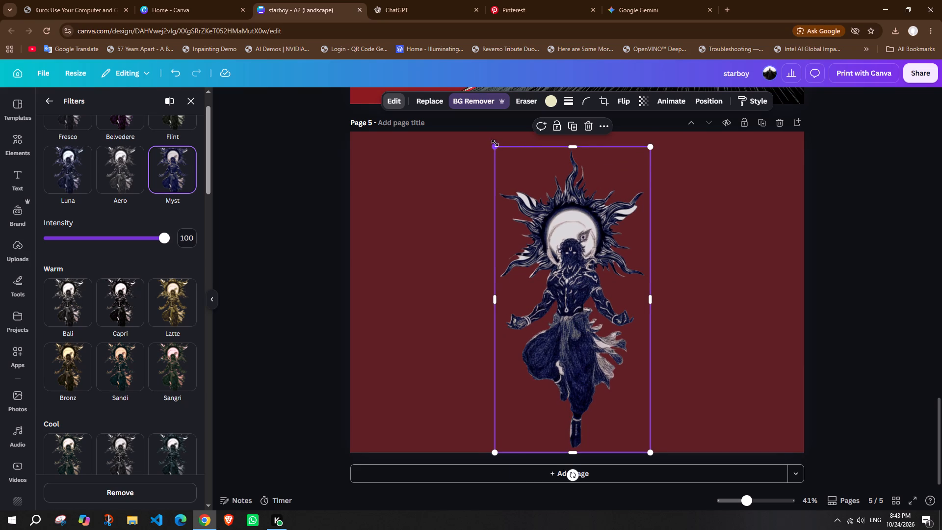
{"action": "left_click_drag", "start_coordinate": [495, 143], "coordinate": [487, 131]}
{"action": "left_click_drag", "start_coordinate": [543, 174], "coordinate": [548, 173]}
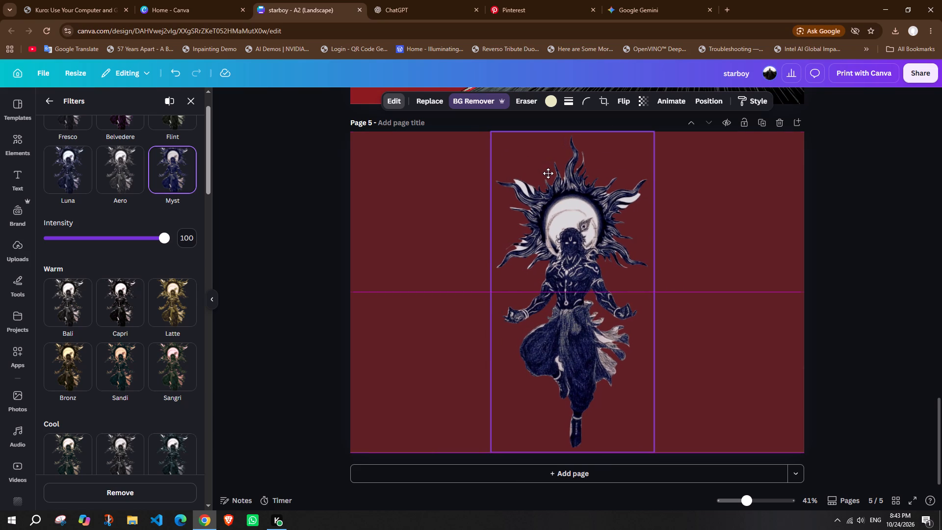
{"action": "left_click_drag", "start_coordinate": [548, 173], "coordinate": [550, 173]}
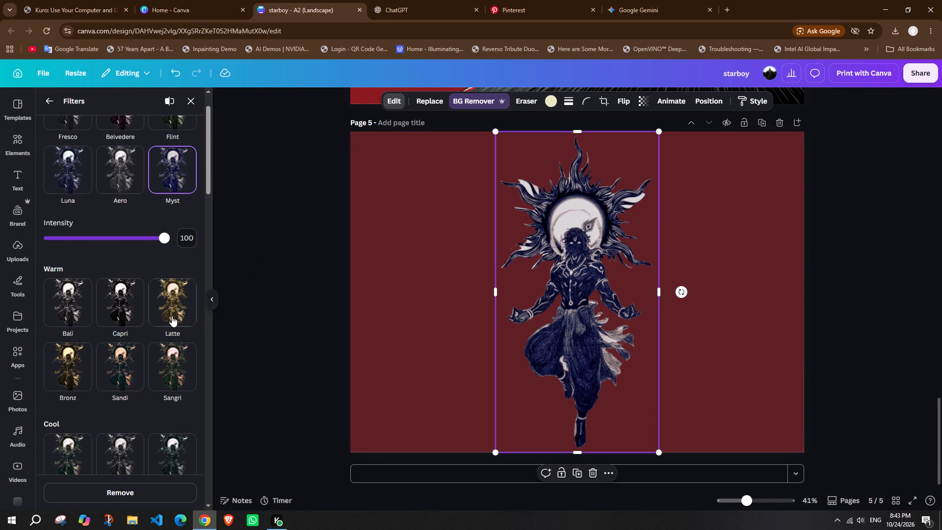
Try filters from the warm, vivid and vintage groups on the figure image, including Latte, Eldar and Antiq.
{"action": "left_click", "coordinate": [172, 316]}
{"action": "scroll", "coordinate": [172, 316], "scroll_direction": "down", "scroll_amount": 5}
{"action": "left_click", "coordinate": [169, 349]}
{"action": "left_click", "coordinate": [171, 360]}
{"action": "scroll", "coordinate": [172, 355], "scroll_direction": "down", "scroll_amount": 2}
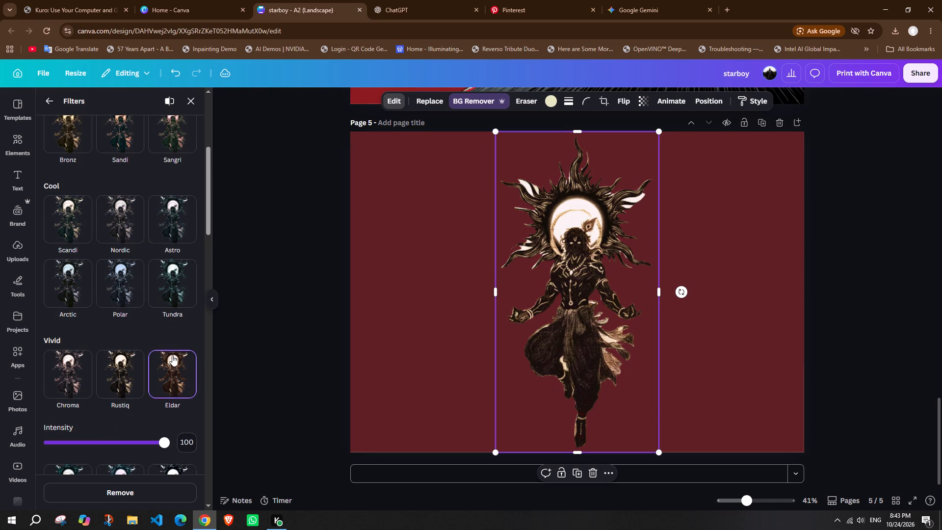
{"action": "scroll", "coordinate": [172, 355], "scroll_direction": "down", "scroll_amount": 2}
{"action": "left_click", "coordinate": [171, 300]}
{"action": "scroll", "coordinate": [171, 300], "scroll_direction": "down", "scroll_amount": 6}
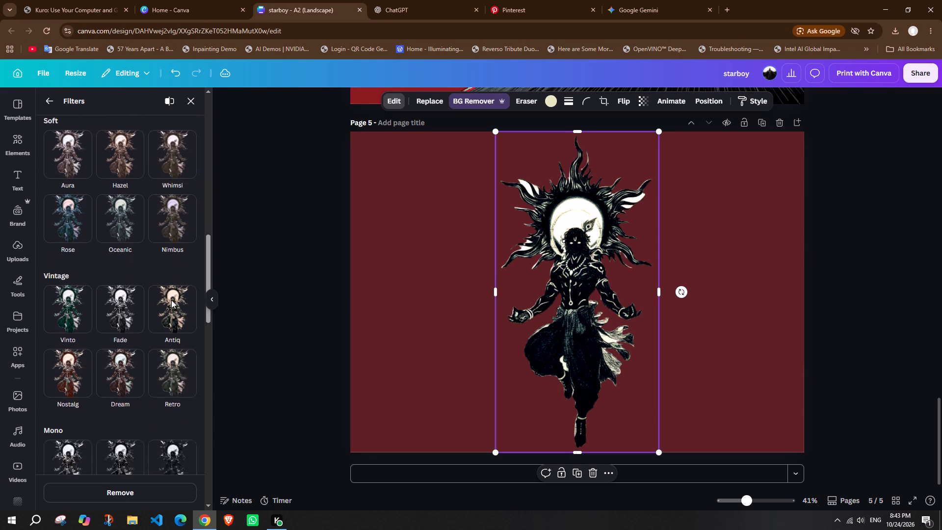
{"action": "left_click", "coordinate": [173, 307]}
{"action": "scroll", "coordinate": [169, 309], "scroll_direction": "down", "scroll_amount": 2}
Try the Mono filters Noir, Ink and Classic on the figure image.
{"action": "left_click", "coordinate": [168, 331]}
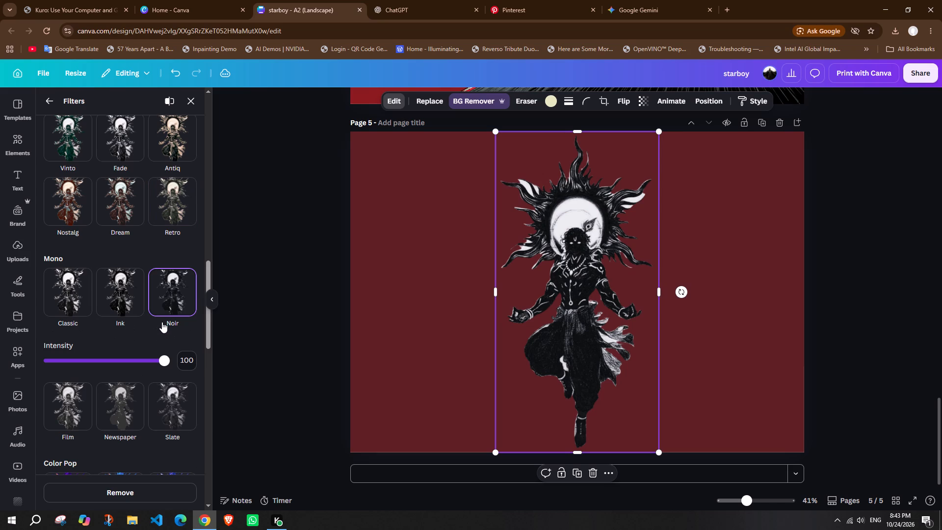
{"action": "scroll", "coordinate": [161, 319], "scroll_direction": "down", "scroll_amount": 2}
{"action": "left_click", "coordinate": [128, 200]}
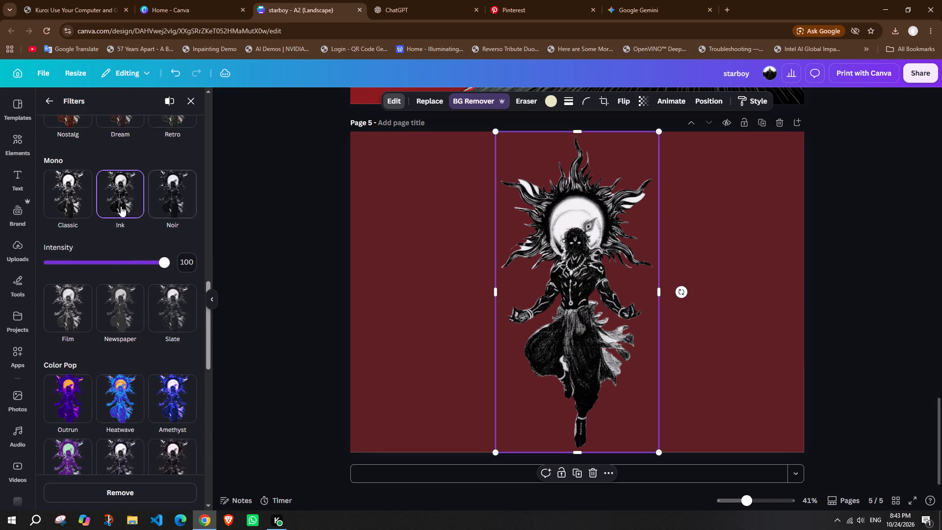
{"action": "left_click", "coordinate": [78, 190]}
Try the Color Pop filters Heatwave, Amethyst and Hibiscus on the figure image, apply X-Pro +, and deselect the image.
{"action": "left_click", "coordinate": [117, 388]}
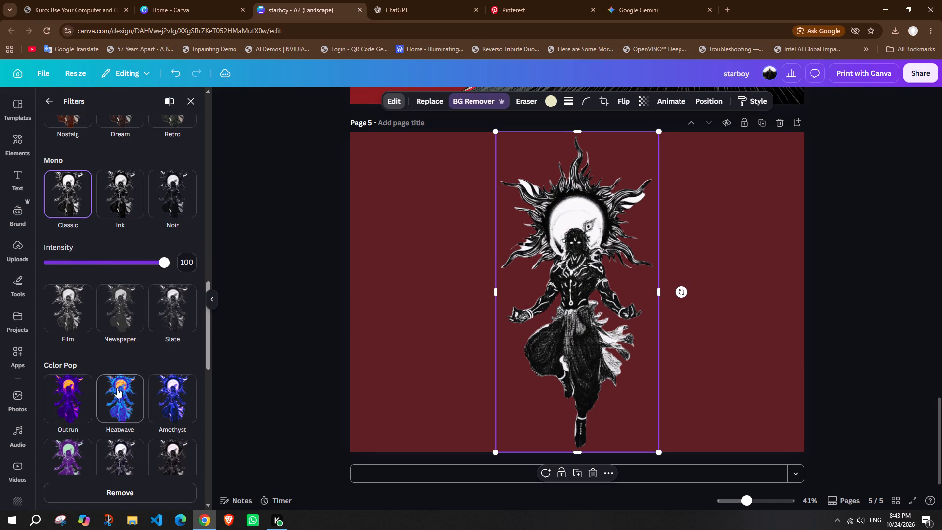
{"action": "scroll", "coordinate": [128, 352], "scroll_direction": "down", "scroll_amount": 2}
{"action": "left_click", "coordinate": [170, 265]}
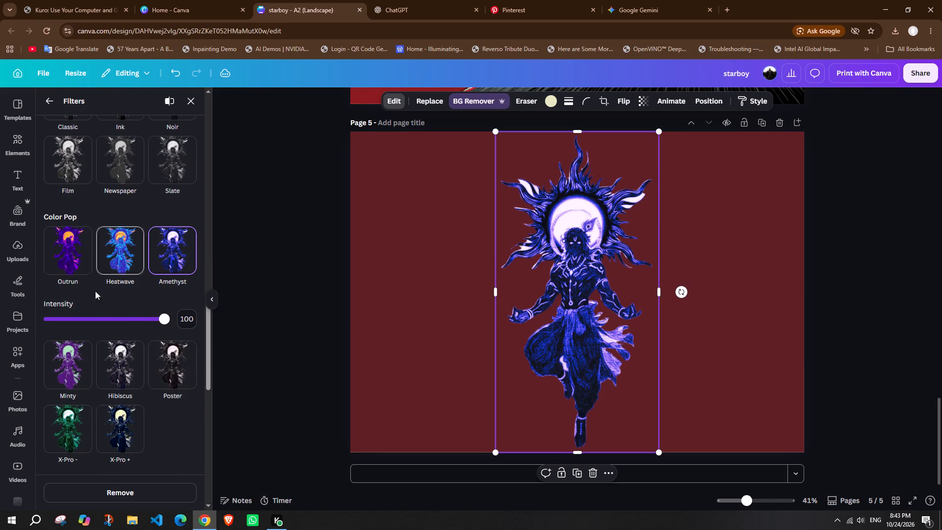
{"action": "left_click", "coordinate": [123, 368]}
{"action": "left_click", "coordinate": [118, 420]}
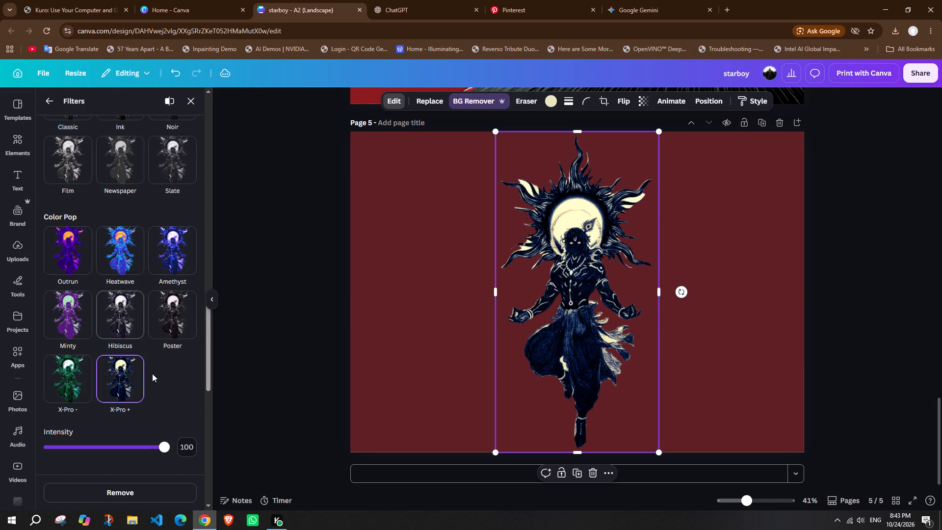
{"action": "scroll", "coordinate": [166, 336], "scroll_direction": "up", "scroll_amount": 20}
{"action": "scroll", "coordinate": [166, 336], "scroll_direction": "up", "scroll_amount": 8}
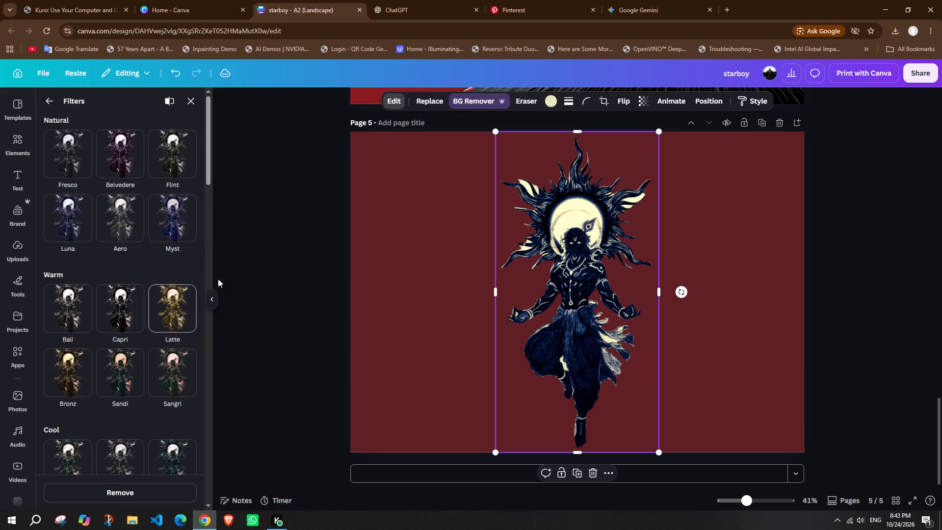
{"action": "left_click", "coordinate": [250, 256]}
{"action": "left_click", "coordinate": [238, 257]}
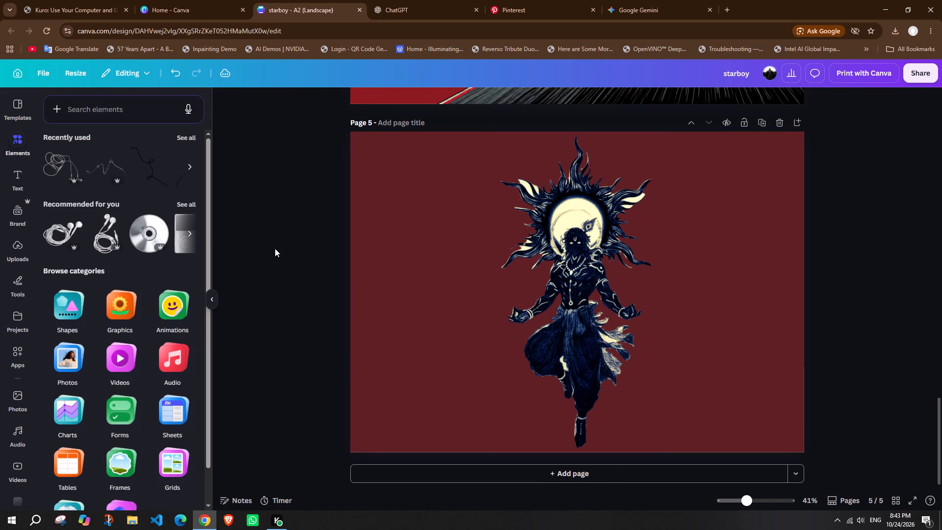
{"action": "left_click", "coordinate": [448, 0]}
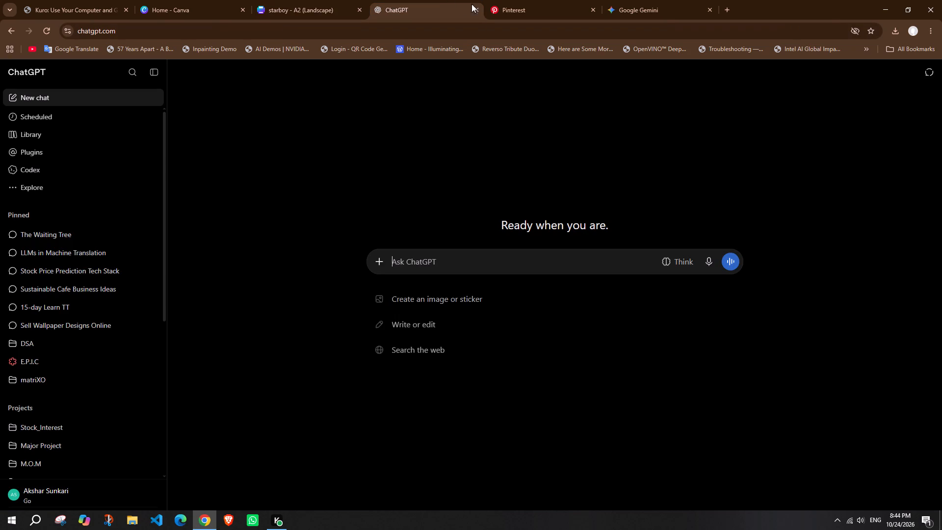
{"action": "left_click", "coordinate": [449, 0]}
{"action": "left_click", "coordinate": [515, 0]}
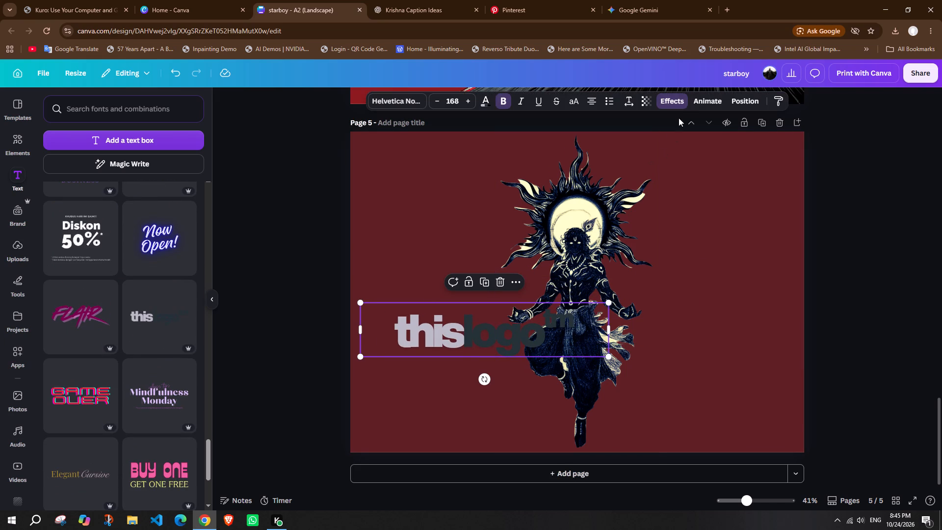
Set the line spacing of the "thislogo" text to 1.
{"action": "left_click", "coordinate": [678, 100]}
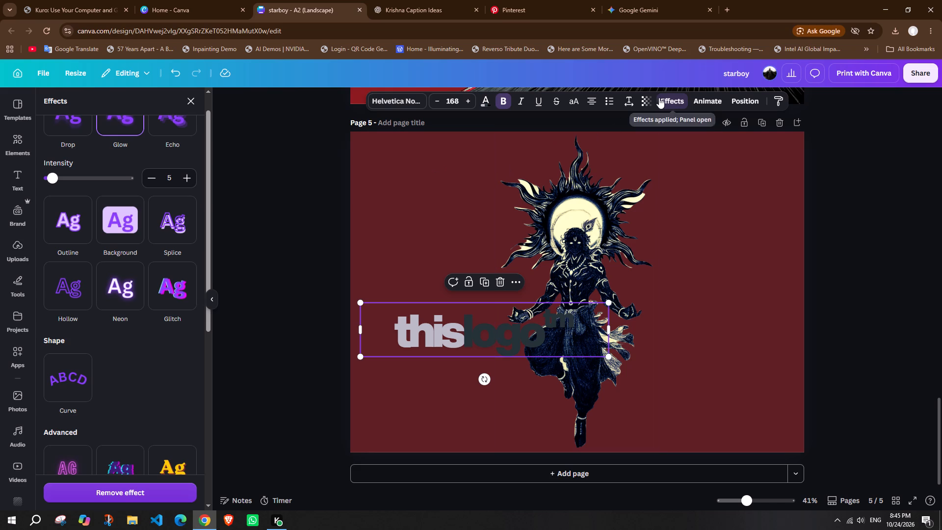
{"action": "left_click", "coordinate": [629, 100]}
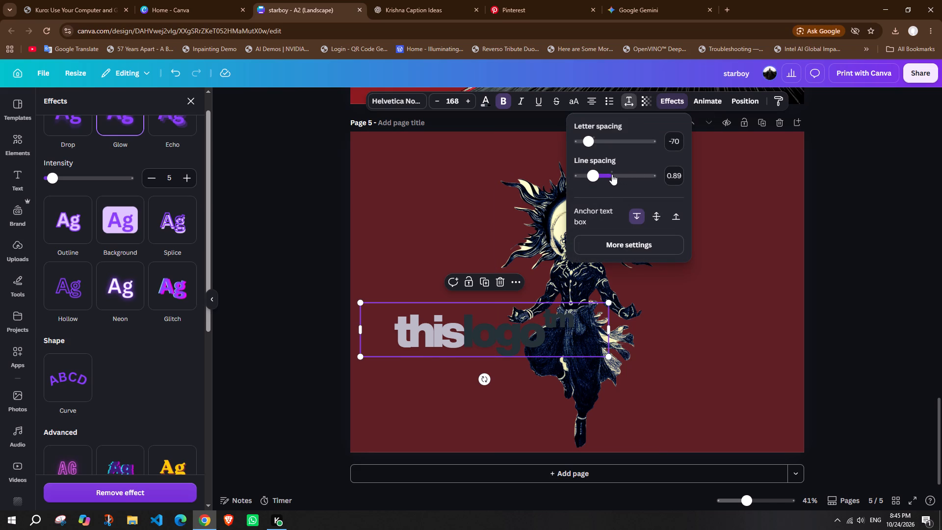
{"action": "left_click", "coordinate": [612, 174]}
{"action": "left_click", "coordinate": [674, 174]}
{"action": "key", "text": "1"}
{"action": "key", "text": "Return"}
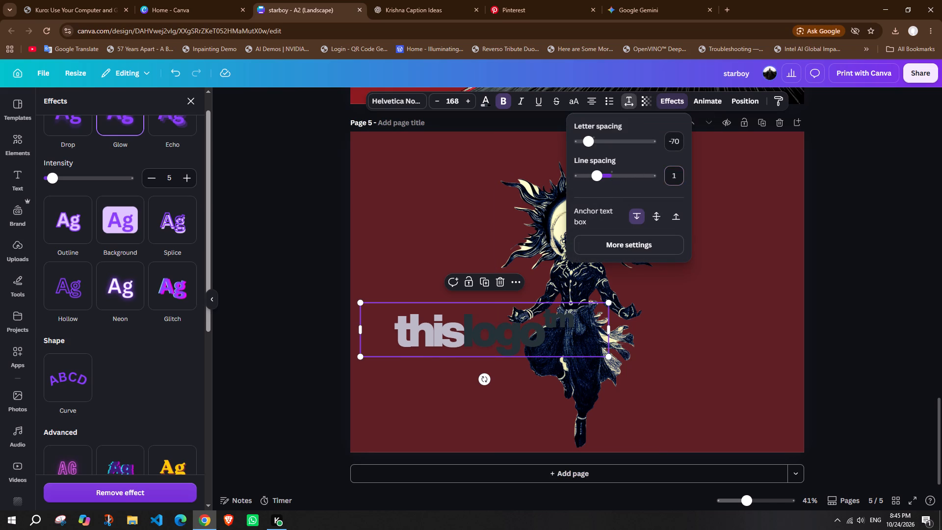
{"action": "left_click", "coordinate": [722, 236]}
Set the letter spacing of the "thislogo" text to 0.
{"action": "left_click", "coordinate": [535, 323]}
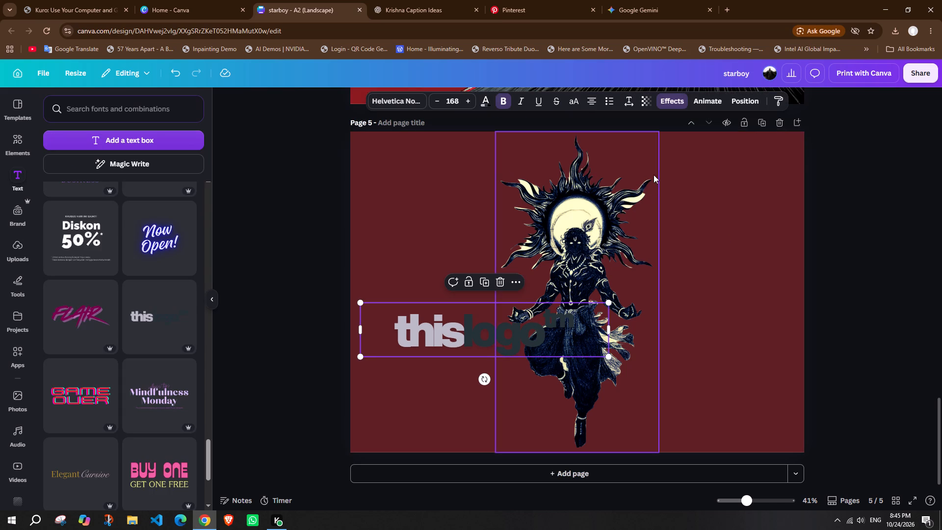
{"action": "left_click", "coordinate": [677, 100]}
{"action": "left_click", "coordinate": [630, 100]}
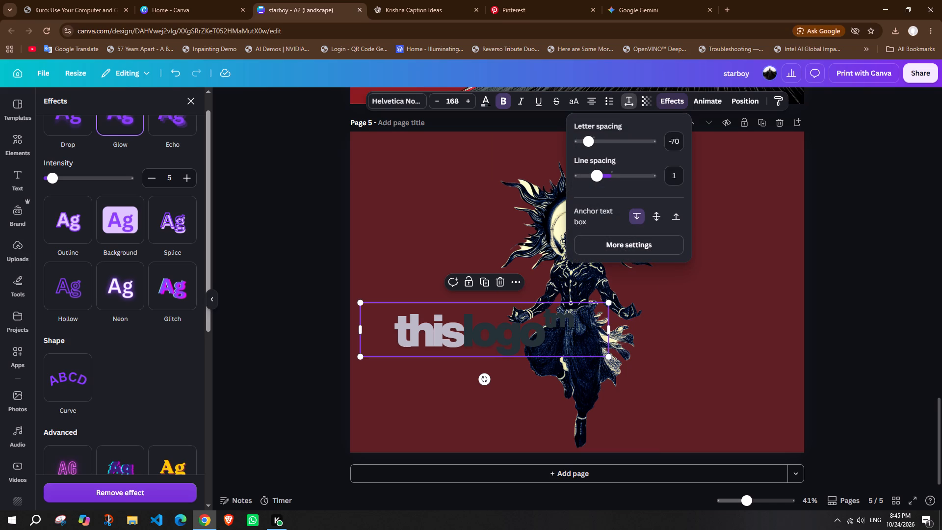
{"action": "left_click", "coordinate": [678, 137]}
{"action": "key", "text": "0"}
{"action": "key", "text": "Return"}
{"action": "left_click", "coordinate": [596, 300]}
Replace the "thislogo" placeholder text with the copied Sanskrit transliteration.
{"action": "left_click", "coordinate": [595, 318]}
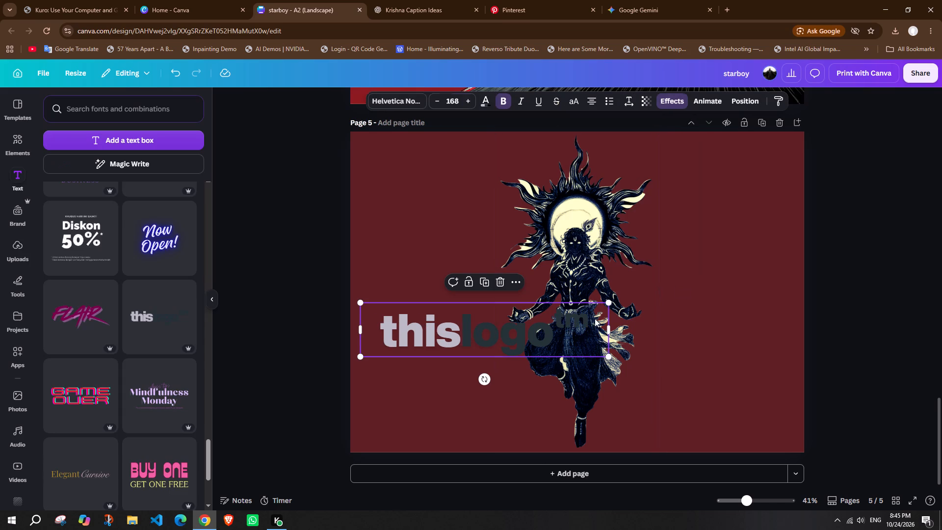
{"action": "left_click", "coordinate": [583, 322]}
{"action": "key", "text": "ctrl+v"}
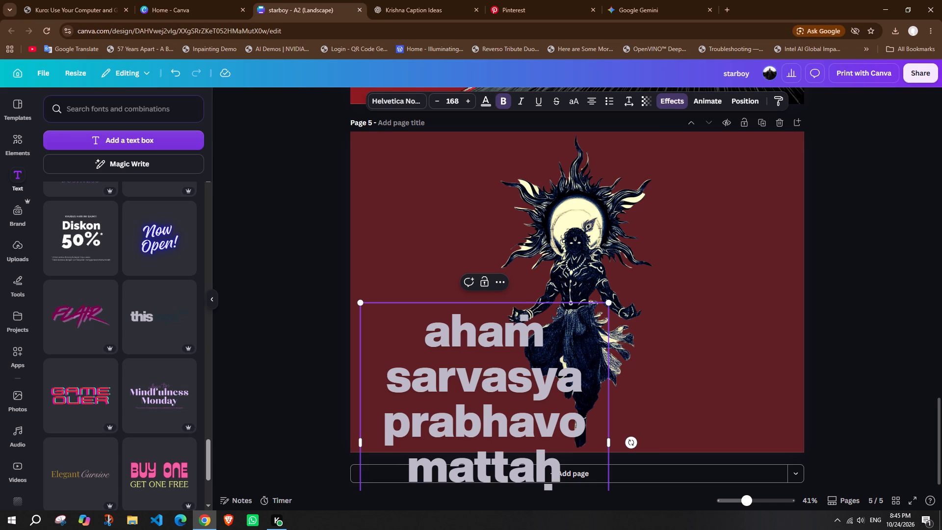
Set the font size of the whole Sanskrit transliteration text to 75.
{"action": "key", "text": "ctrl+a"}
{"action": "left_click", "coordinate": [456, 103]}
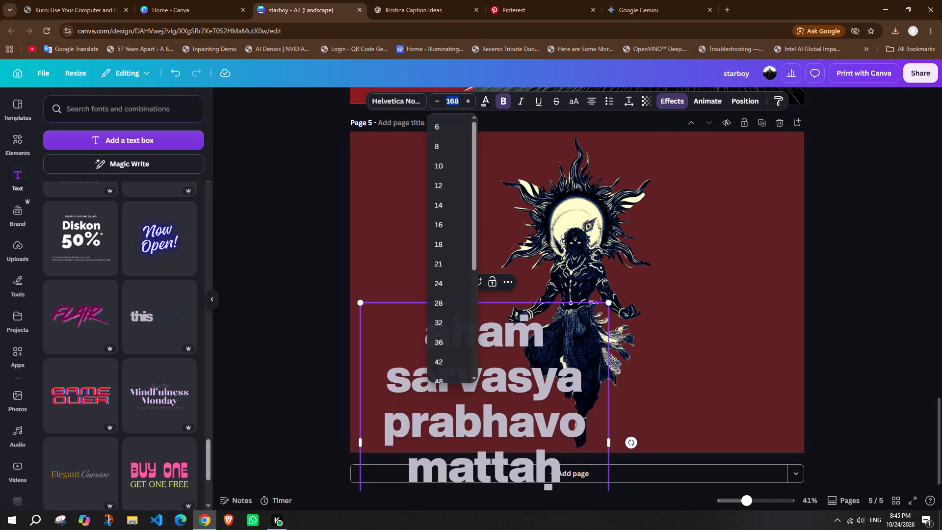
{"action": "type", "text": "75"}
{"action": "key", "text": "Return"}
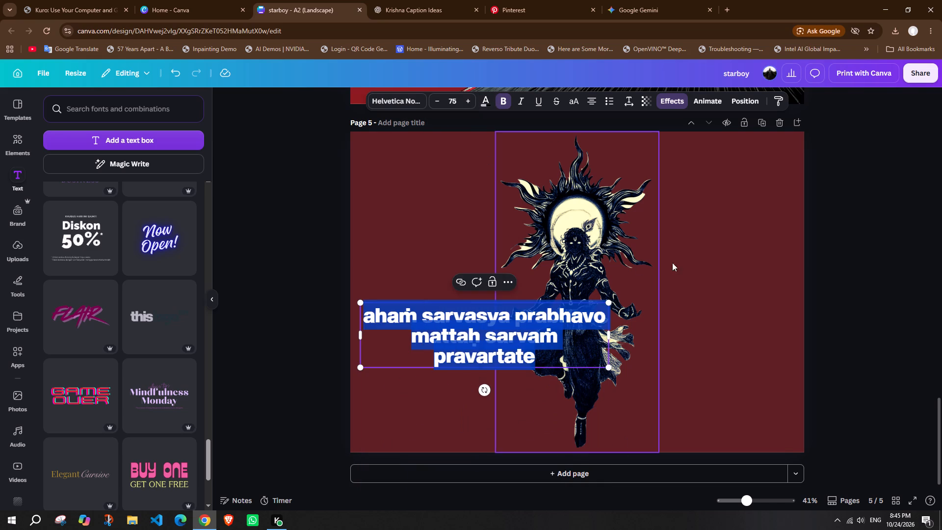
{"action": "left_click", "coordinate": [722, 263]}
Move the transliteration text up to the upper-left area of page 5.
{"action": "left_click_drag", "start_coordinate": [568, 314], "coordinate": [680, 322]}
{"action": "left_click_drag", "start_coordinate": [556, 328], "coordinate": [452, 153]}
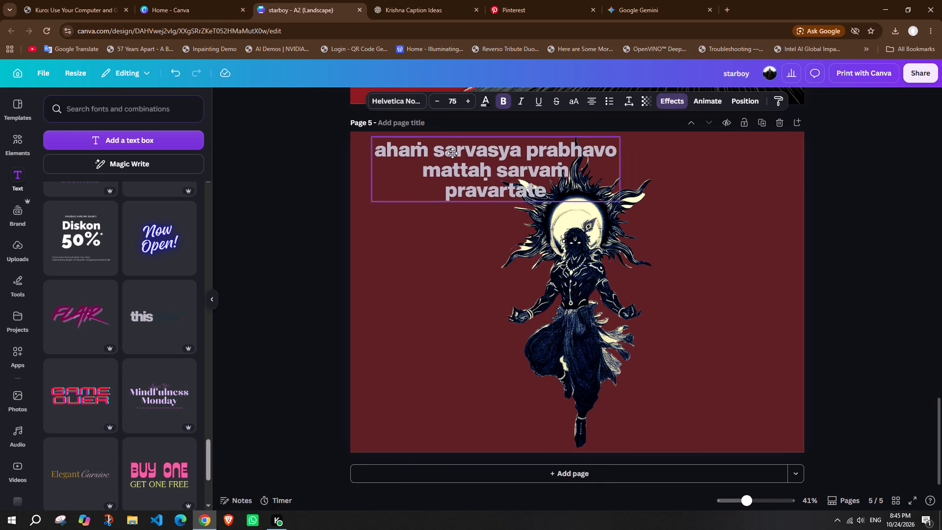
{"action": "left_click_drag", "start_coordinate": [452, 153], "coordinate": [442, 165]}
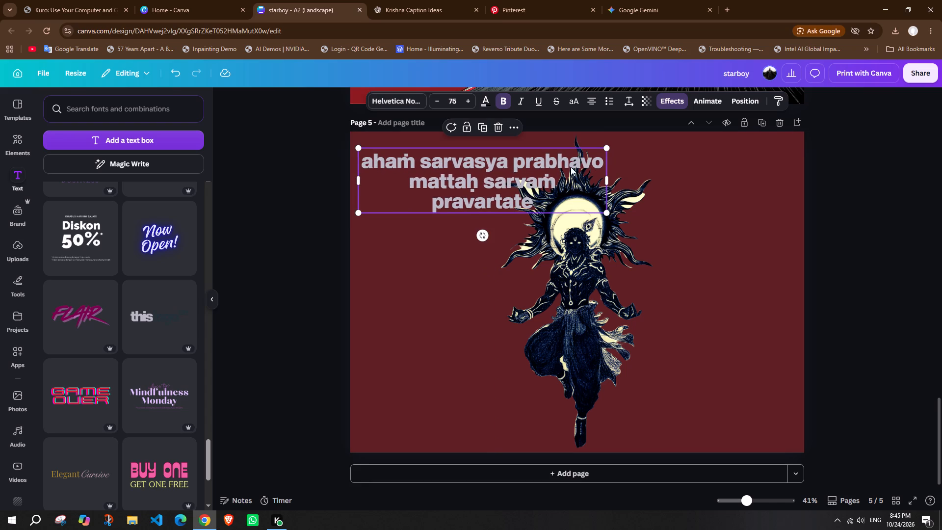
Remove the bold formatting from the transliteration text.
{"action": "left_click", "coordinate": [501, 98]}
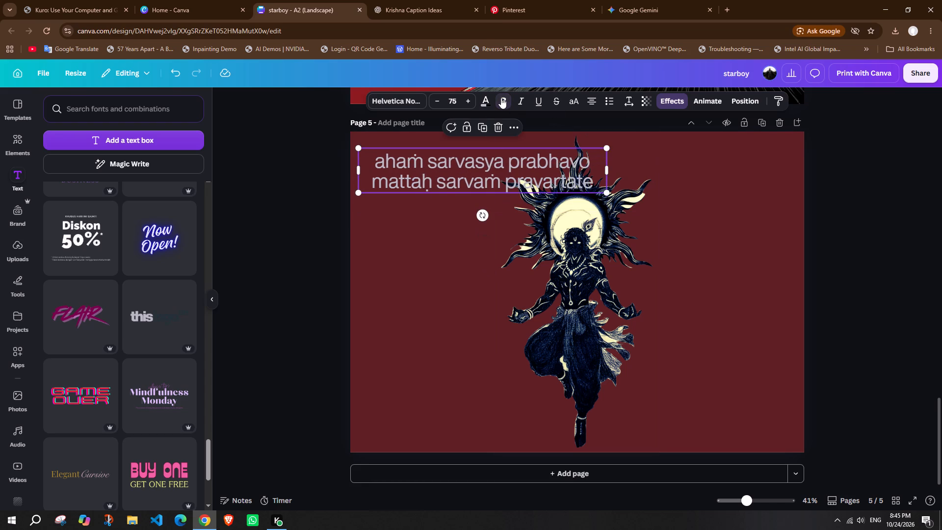
{"action": "double_click", "coordinate": [317, 195]}
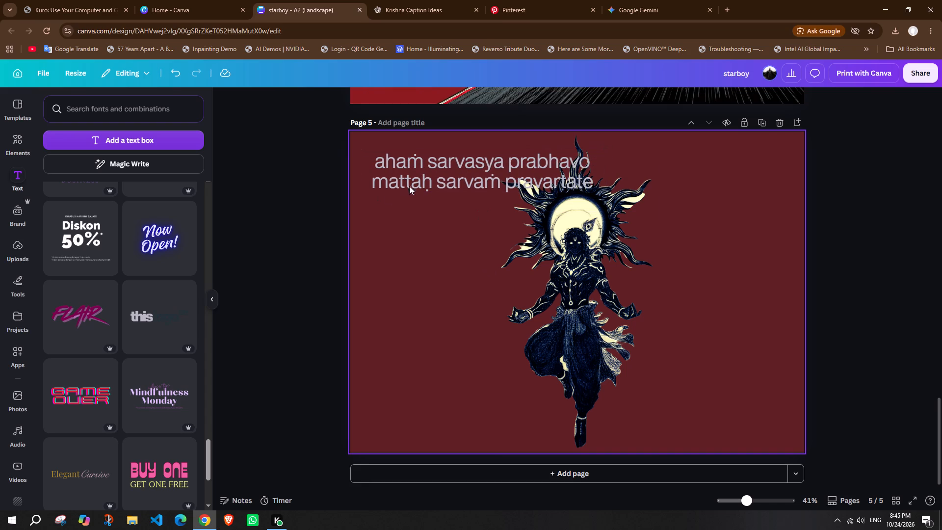
Move the transliteration text to the lower-left area of page 5 and pull its box's left edge inside the page.
{"action": "left_click_drag", "start_coordinate": [410, 180], "coordinate": [397, 426]}
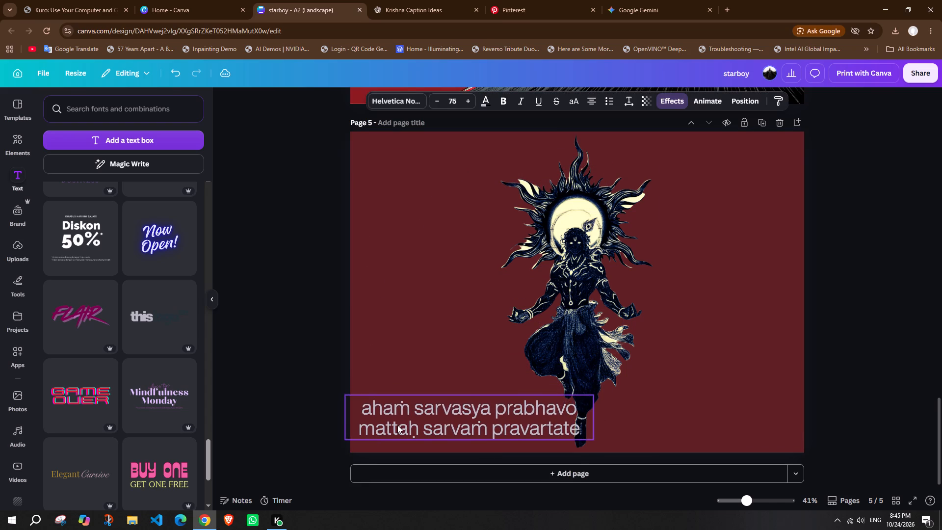
{"action": "left_click_drag", "start_coordinate": [343, 414], "coordinate": [362, 417]}
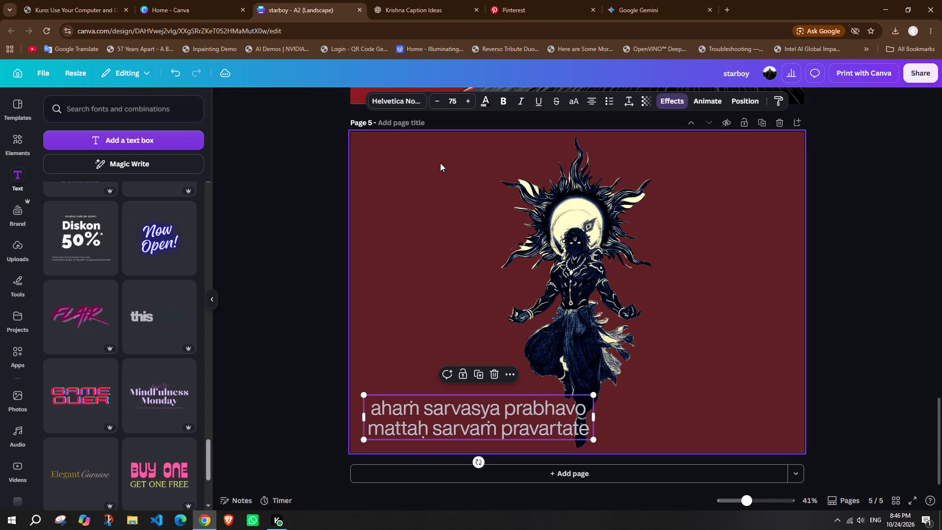
Set the transliteration text's font size to 70.
{"action": "left_click", "coordinate": [452, 103]}
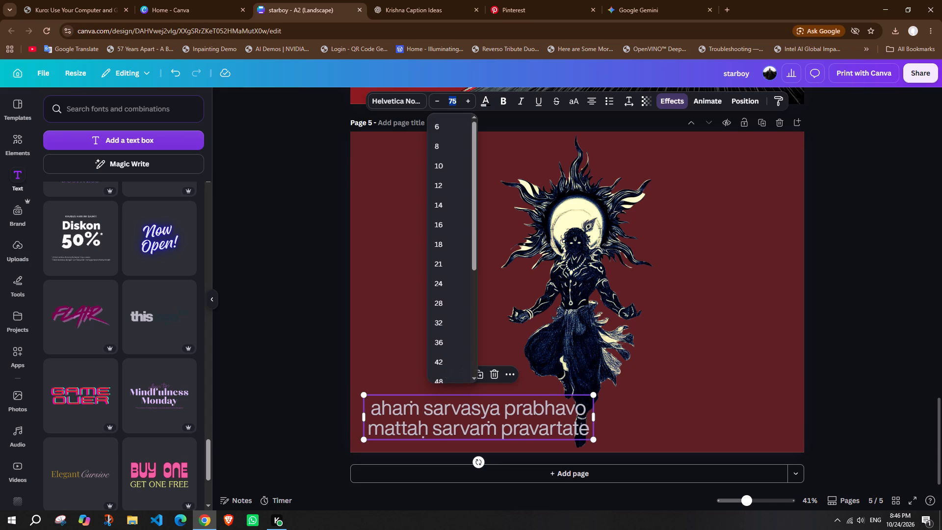
{"action": "type", "text": "70"}
{"action": "key", "text": "Return"}
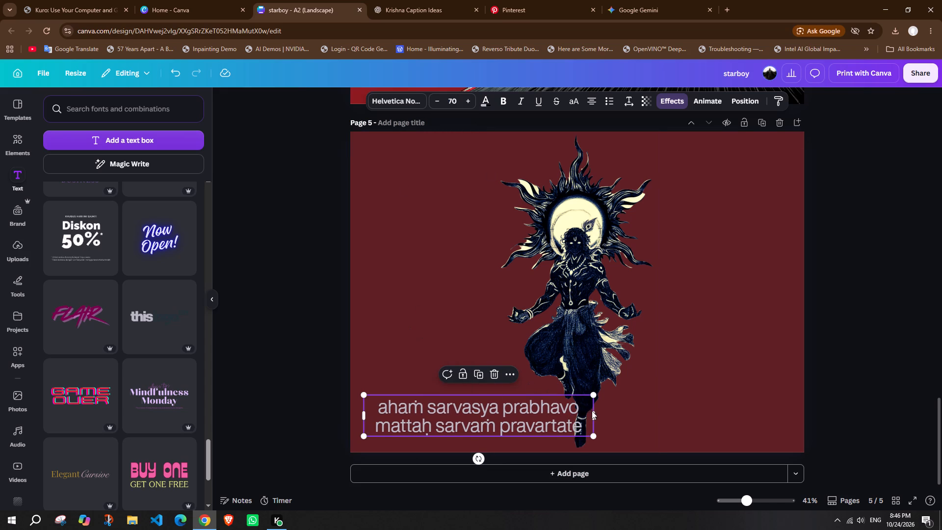
Narrow the transliteration text box to fit its two lines and tuck it into the page's bottom-left corner.
{"action": "left_click_drag", "start_coordinate": [594, 415], "coordinate": [578, 417]}
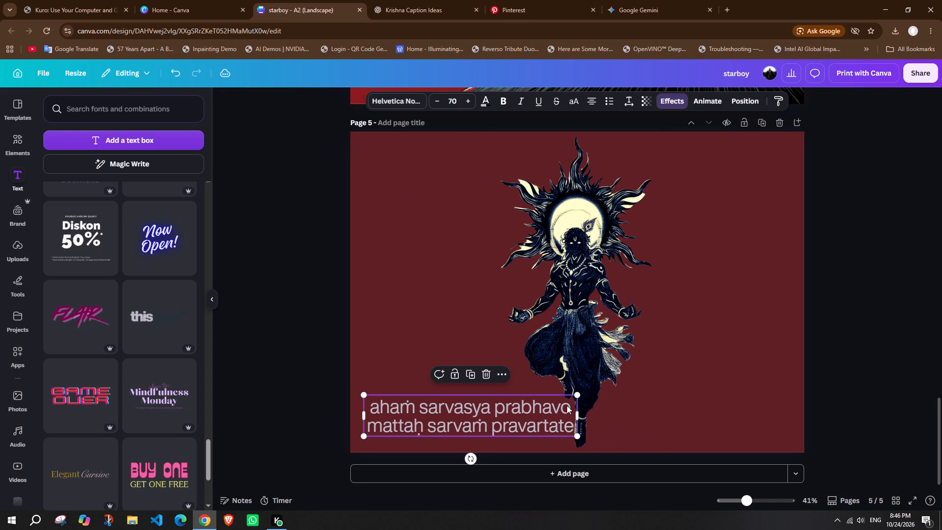
{"action": "left_click", "coordinate": [414, 366]}
{"action": "left_click_drag", "start_coordinate": [447, 401], "coordinate": [436, 413]}
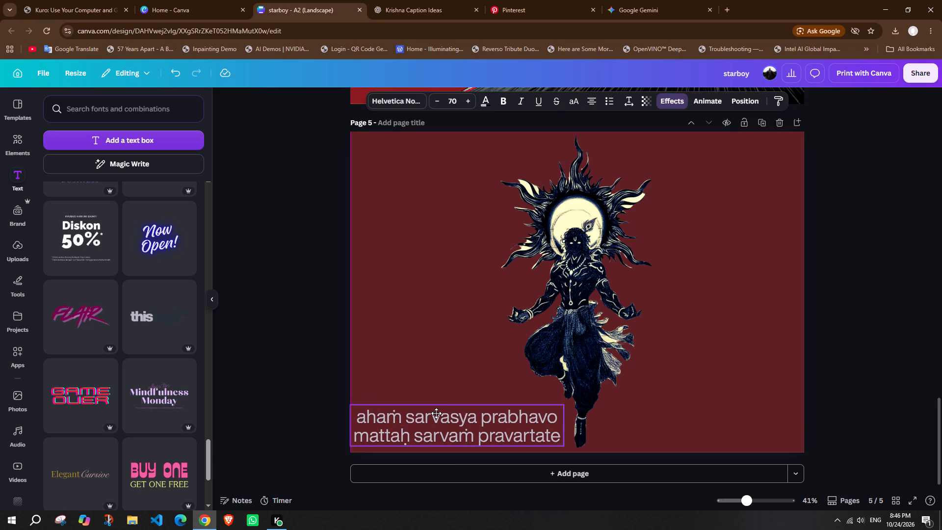
{"action": "left_click_drag", "start_coordinate": [436, 413], "coordinate": [437, 411]}
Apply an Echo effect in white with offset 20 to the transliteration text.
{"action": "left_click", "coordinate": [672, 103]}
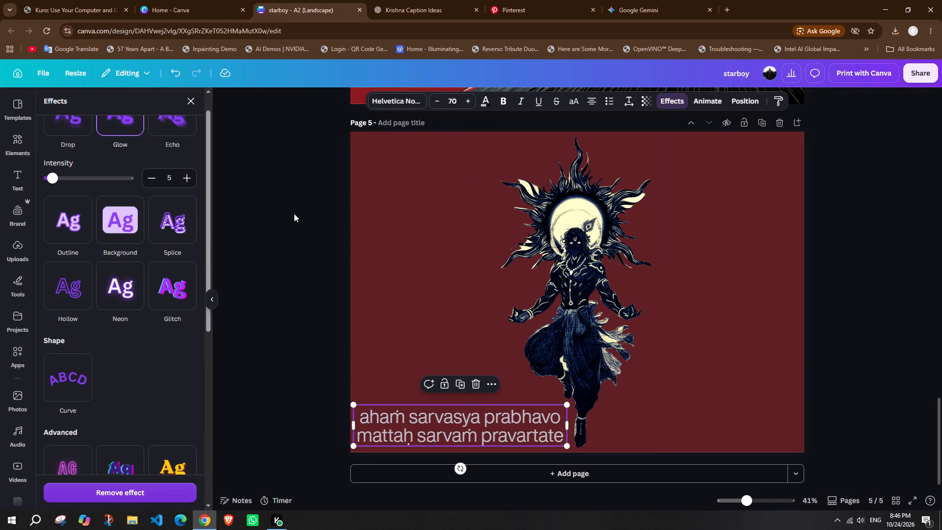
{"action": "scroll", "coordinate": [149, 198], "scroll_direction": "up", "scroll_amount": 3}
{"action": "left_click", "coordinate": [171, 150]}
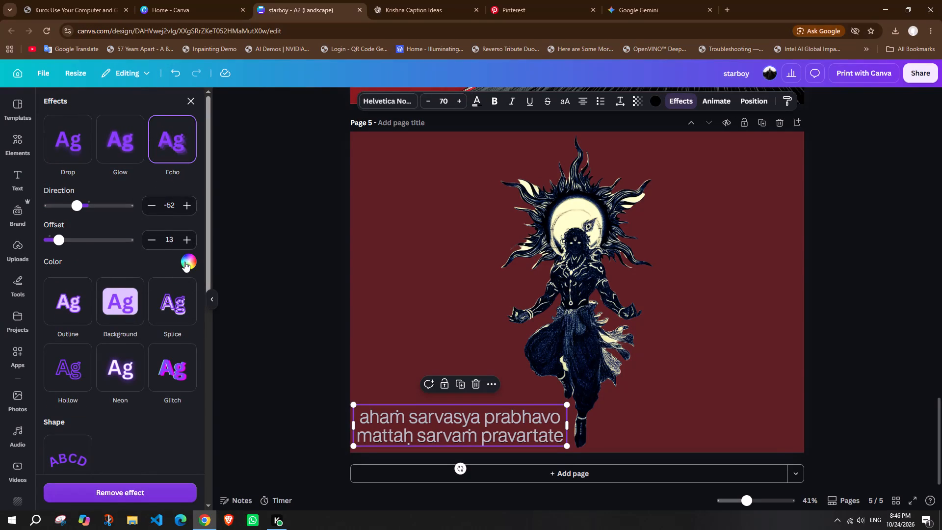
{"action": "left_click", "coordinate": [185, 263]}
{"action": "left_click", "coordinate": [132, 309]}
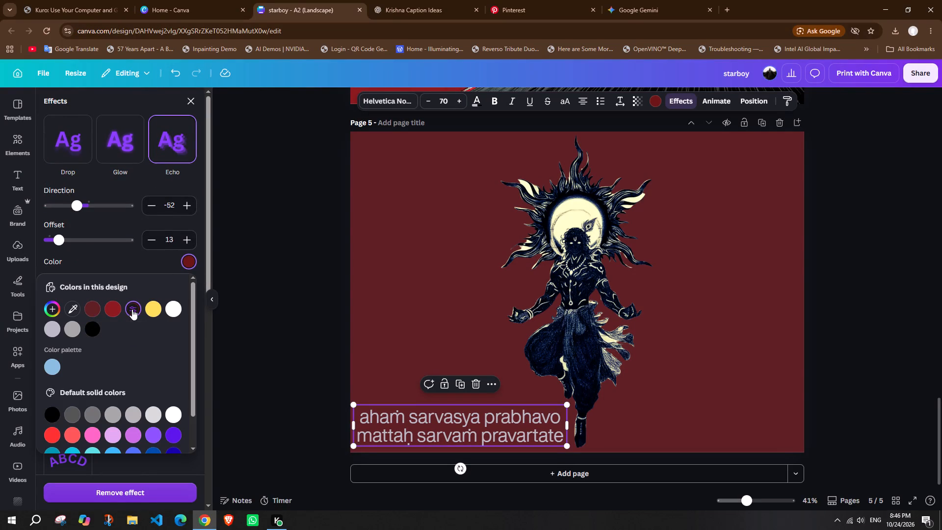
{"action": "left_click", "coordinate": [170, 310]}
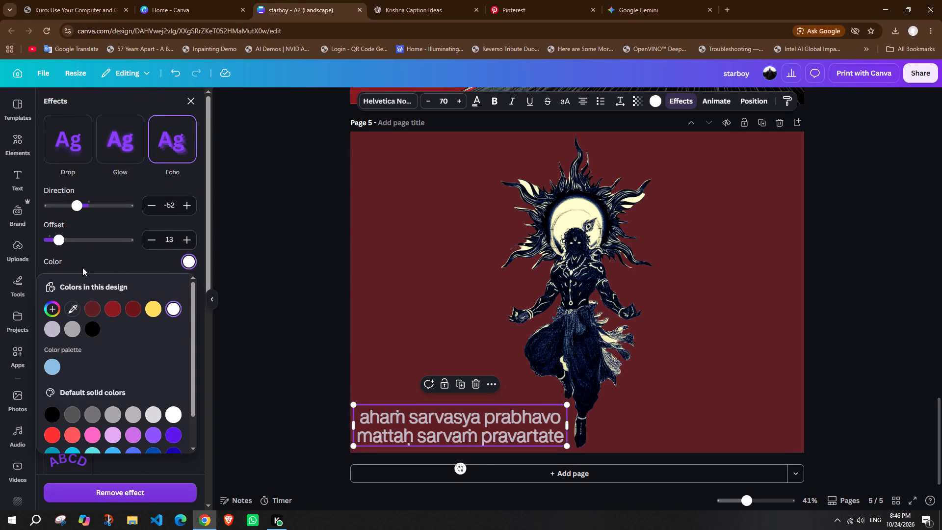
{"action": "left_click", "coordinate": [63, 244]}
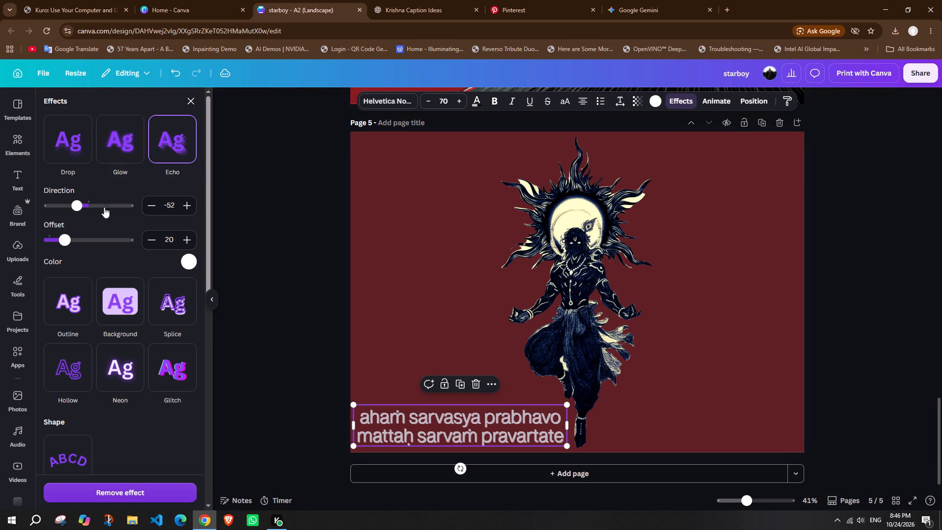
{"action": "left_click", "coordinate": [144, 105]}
Apply a white Outline effect with thickness 25 to the transliteration text.
{"action": "left_click", "coordinate": [74, 291]}
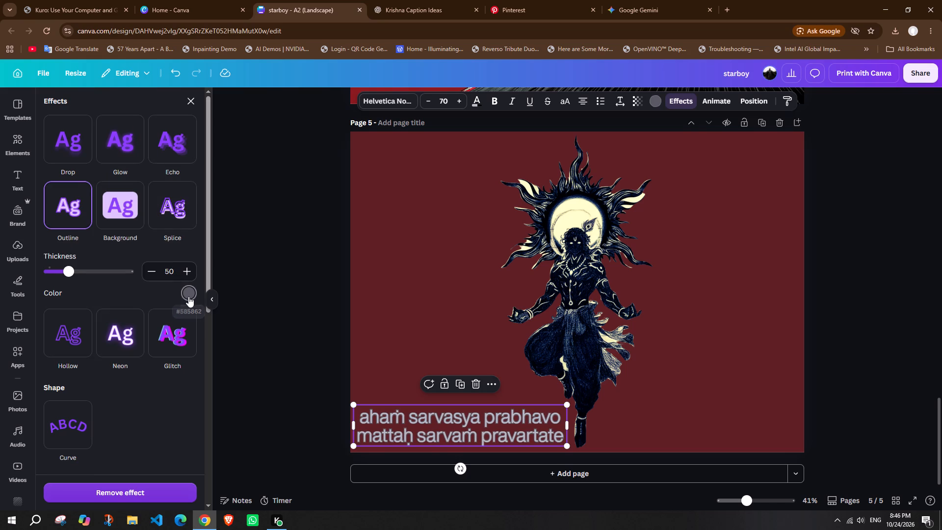
{"action": "left_click", "coordinate": [188, 296]}
{"action": "left_click", "coordinate": [176, 339]}
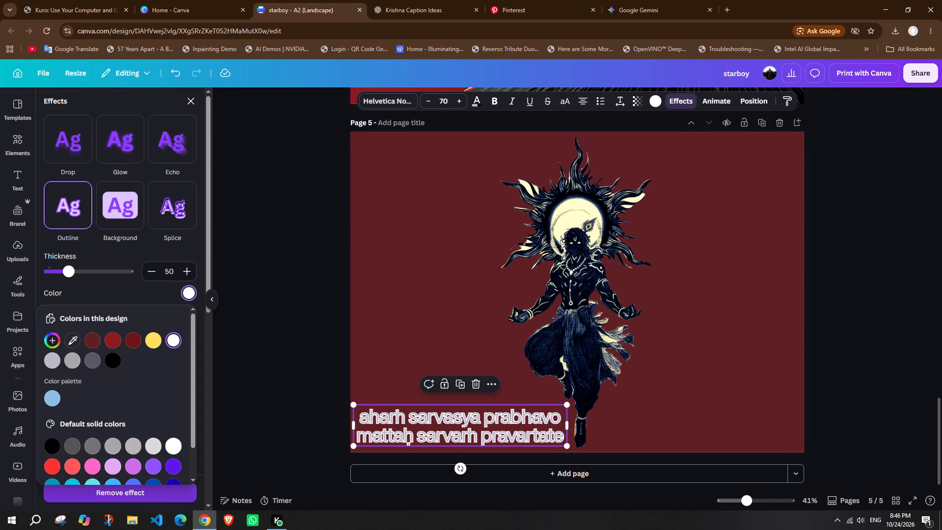
{"action": "left_click_drag", "start_coordinate": [69, 270], "coordinate": [58, 270]}
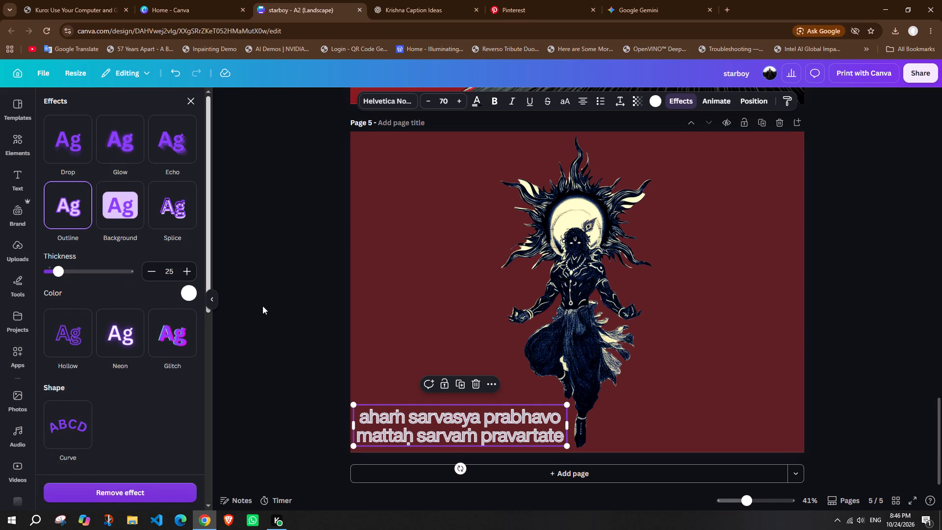
{"action": "double_click", "coordinate": [290, 377]}
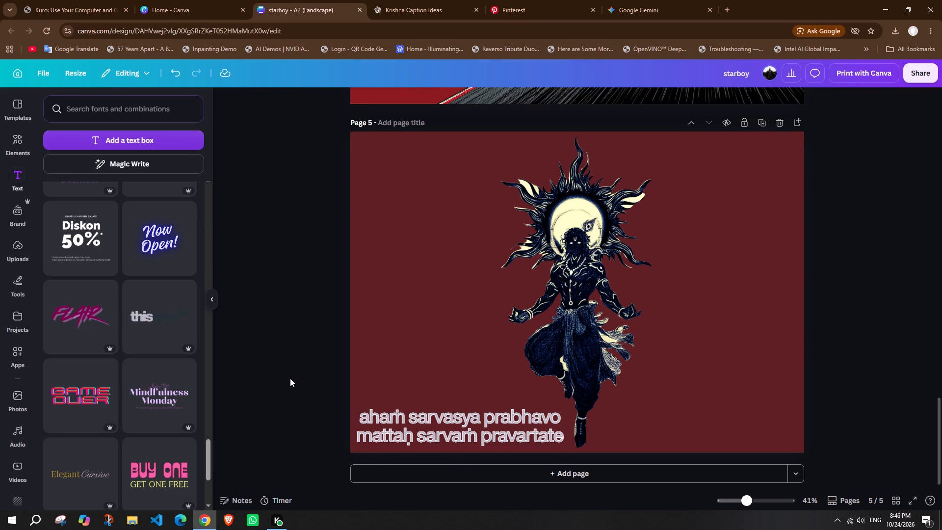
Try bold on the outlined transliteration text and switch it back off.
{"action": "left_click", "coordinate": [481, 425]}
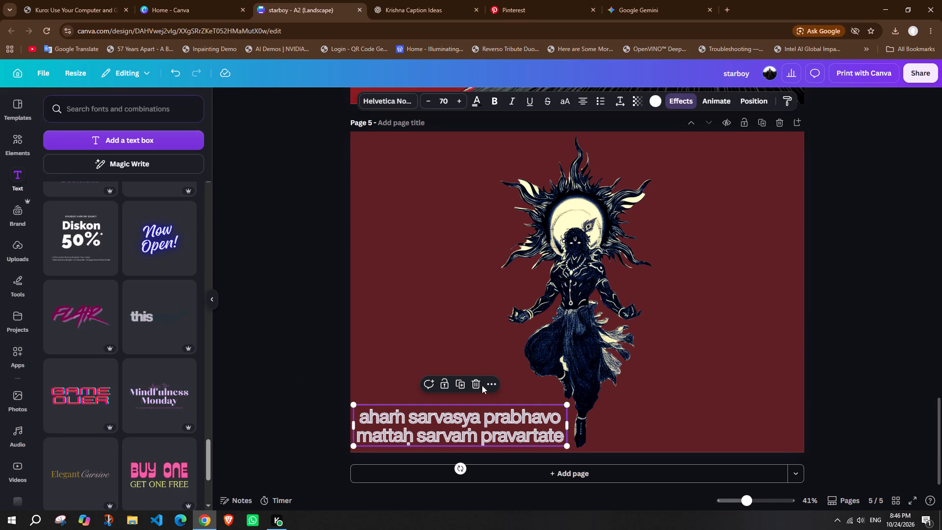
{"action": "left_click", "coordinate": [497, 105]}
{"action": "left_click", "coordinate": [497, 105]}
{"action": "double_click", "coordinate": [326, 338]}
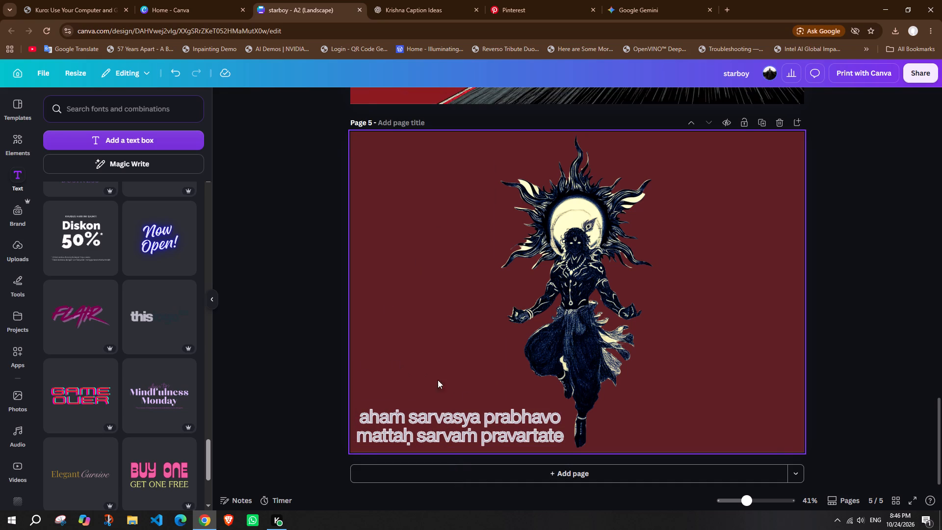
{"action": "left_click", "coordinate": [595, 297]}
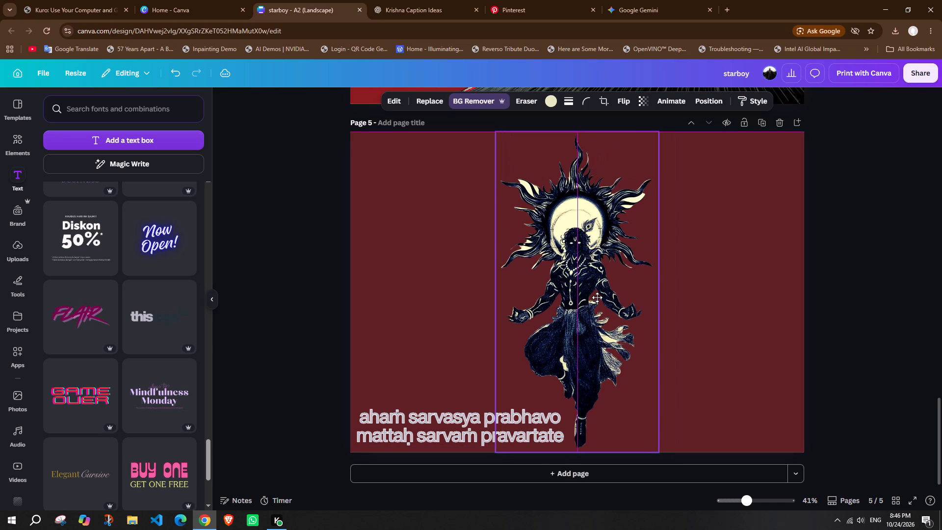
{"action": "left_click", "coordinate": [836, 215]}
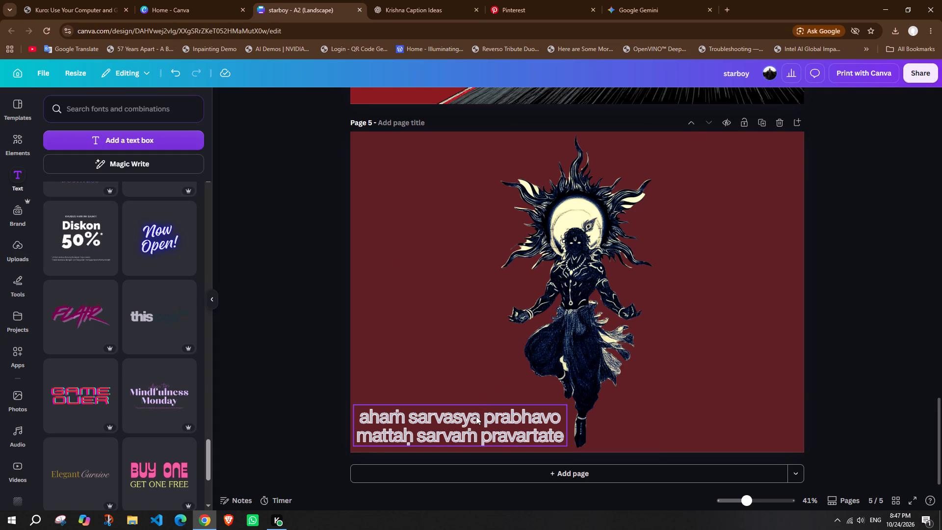
{"action": "left_click_drag", "start_coordinate": [476, 416], "coordinate": [472, 148]}
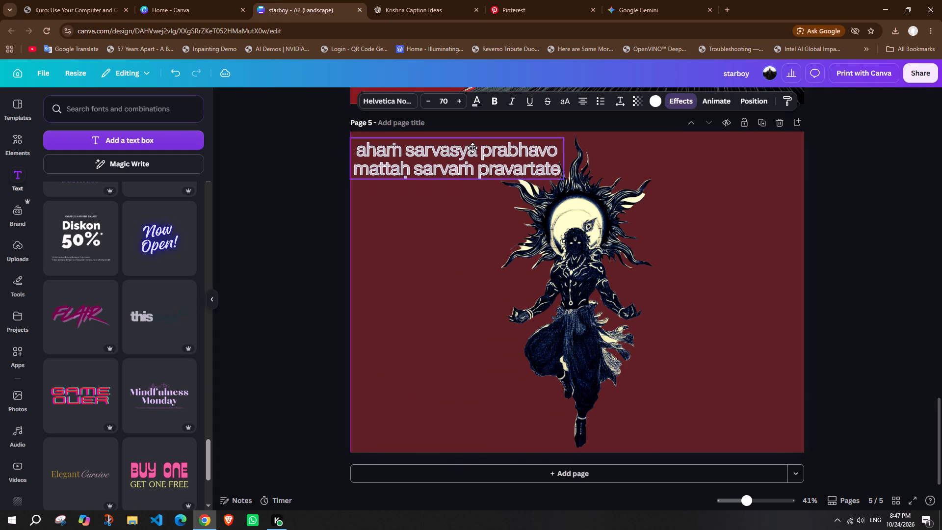
{"action": "left_click_drag", "start_coordinate": [472, 148], "coordinate": [472, 145]}
{"action": "left_click", "coordinate": [719, 200]}
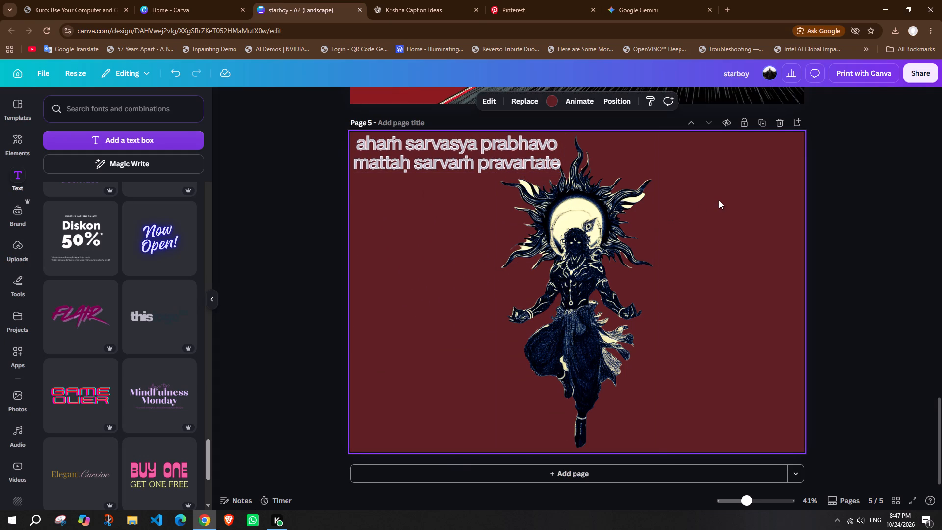
Add another "thislogo" font combination to page 5 and replace its placeholder text with the copied Devanagari verse.
{"action": "left_click", "coordinate": [153, 338]}
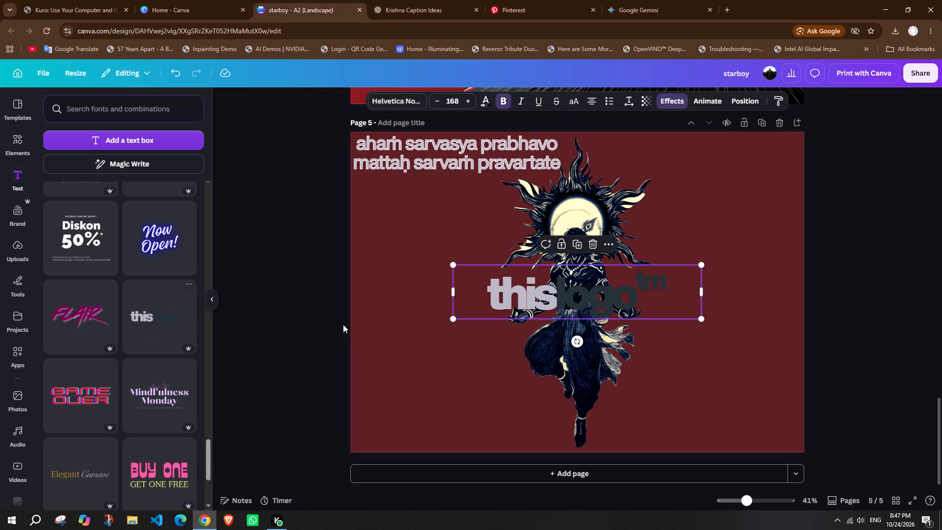
{"action": "left_click", "coordinate": [533, 296]}
{"action": "key", "text": "ctrl+v"}
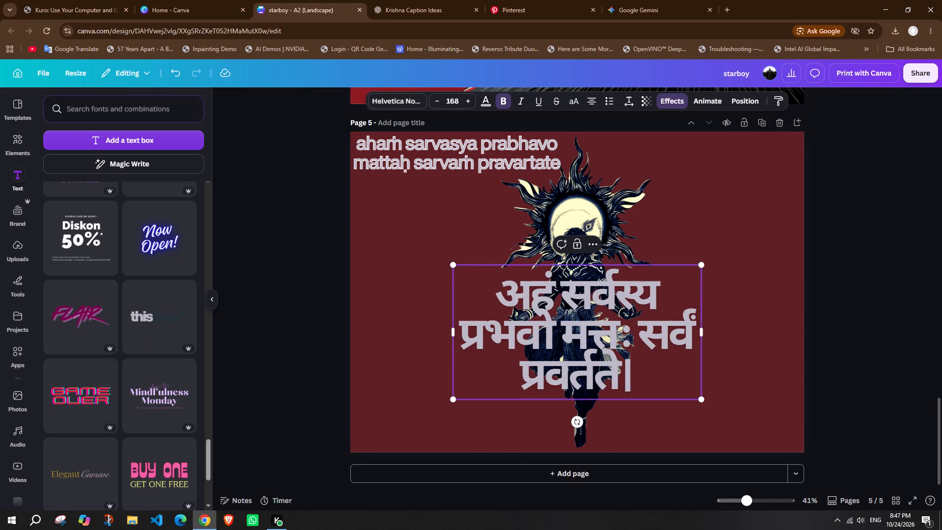
Set the letter spacing of the whole Devanagari verse to 0.
{"action": "key", "text": "ctrl+a"}
{"action": "left_click", "coordinate": [624, 103]}
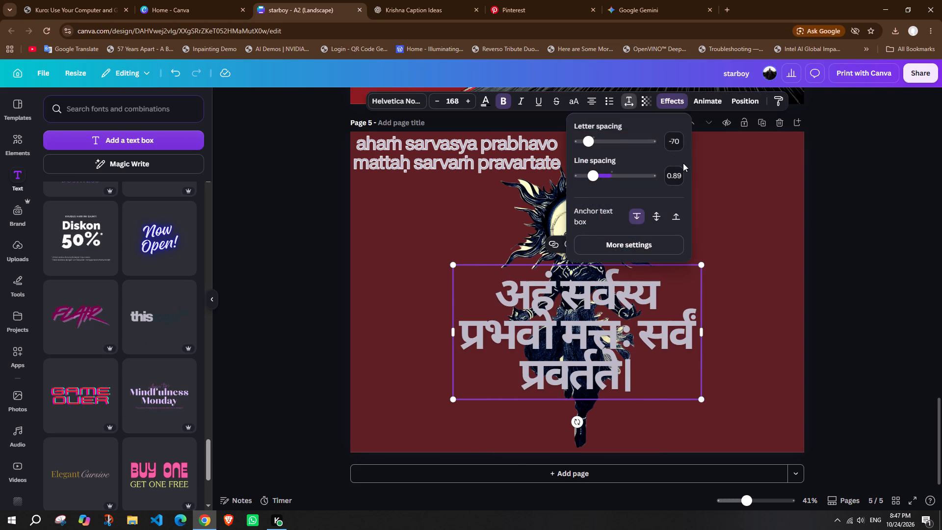
{"action": "left_click", "coordinate": [673, 139]}
{"action": "key", "text": "0"}
{"action": "key", "text": "Return"}
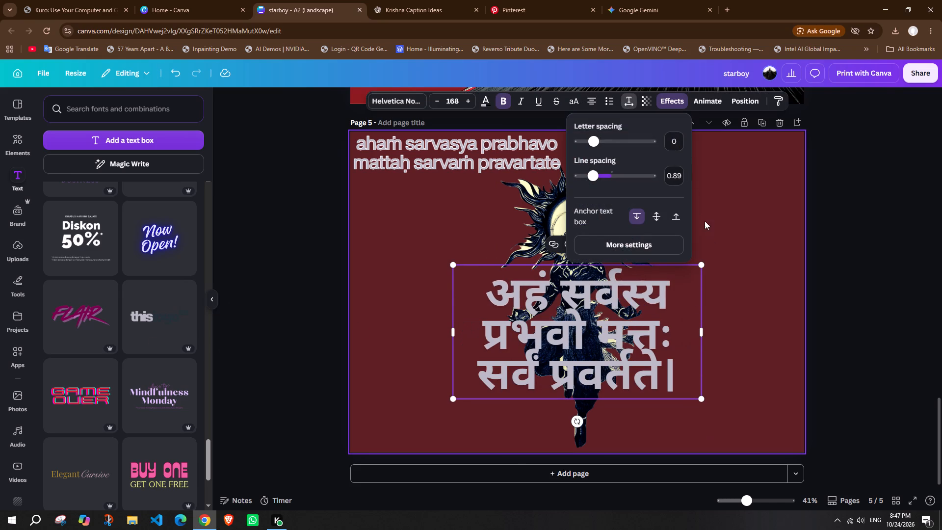
Set the Devanagari verse to font size 70 and fit its text box around a single line.
{"action": "left_click_drag", "start_coordinate": [703, 330], "coordinate": [745, 329]}
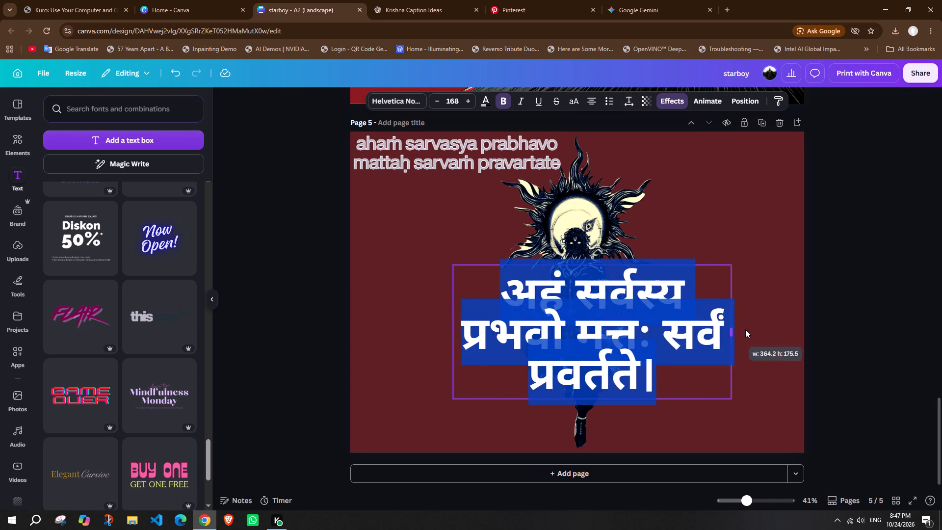
{"action": "left_click_drag", "start_coordinate": [745, 329], "coordinate": [785, 332]}
{"action": "left_click", "coordinate": [458, 102]}
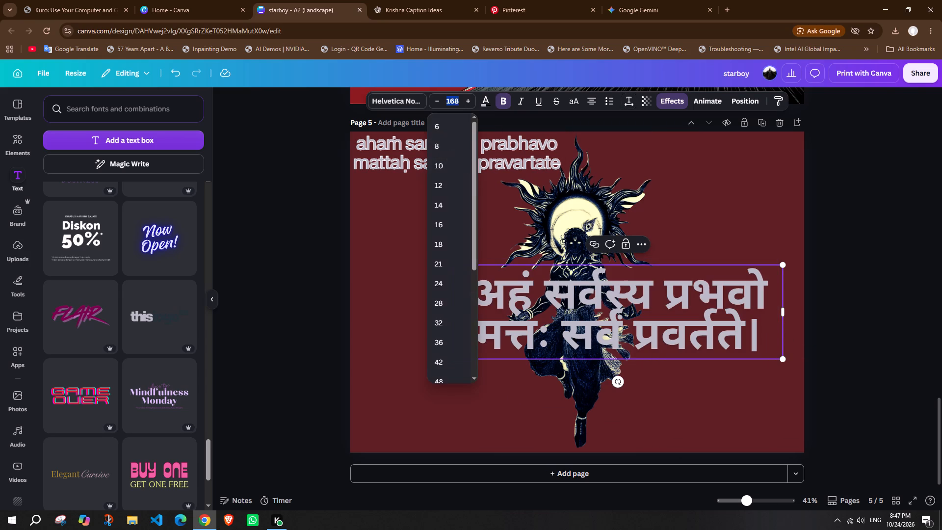
{"action": "type", "text": "70"}
{"action": "key", "text": "Return"}
{"action": "left_click", "coordinate": [810, 238]}
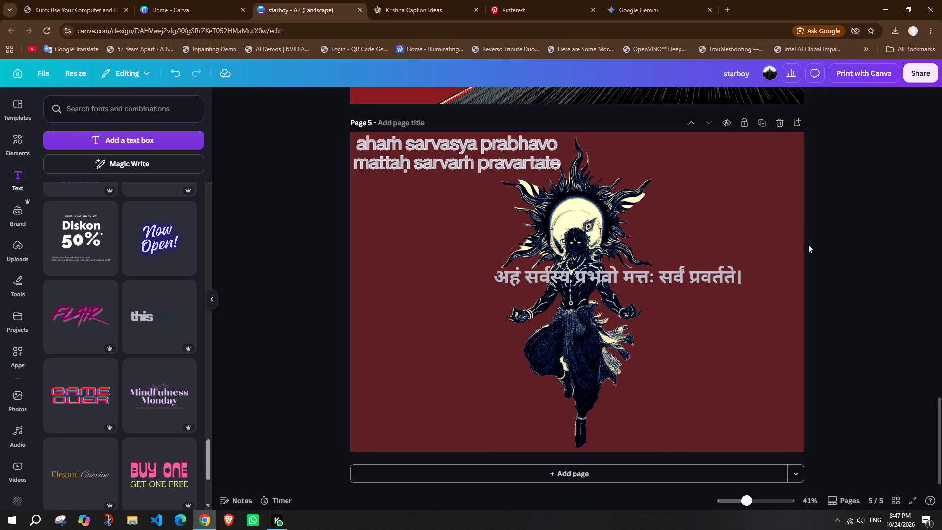
{"action": "left_click", "coordinate": [758, 266]}
{"action": "left_click_drag", "start_coordinate": [785, 273], "coordinate": [710, 275]}
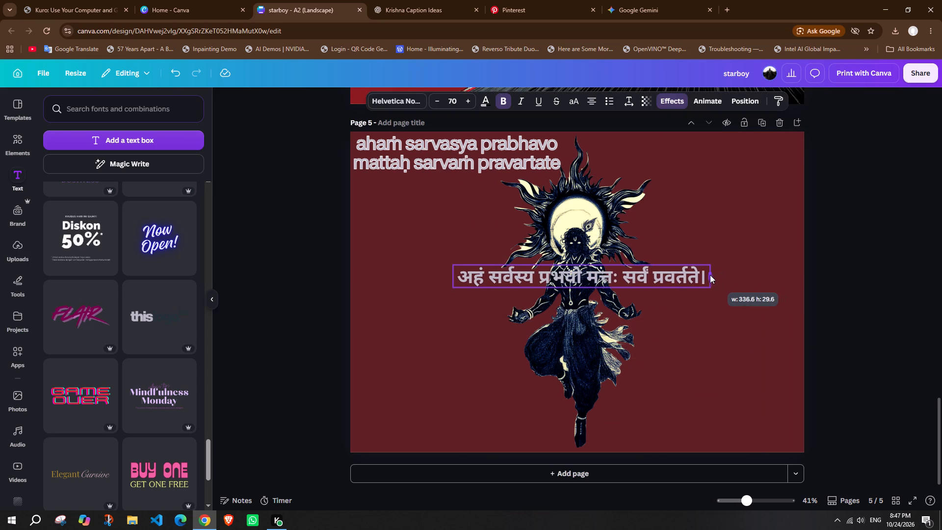
{"action": "left_click_drag", "start_coordinate": [710, 275], "coordinate": [707, 275]}
{"action": "left_click", "coordinate": [833, 235]}
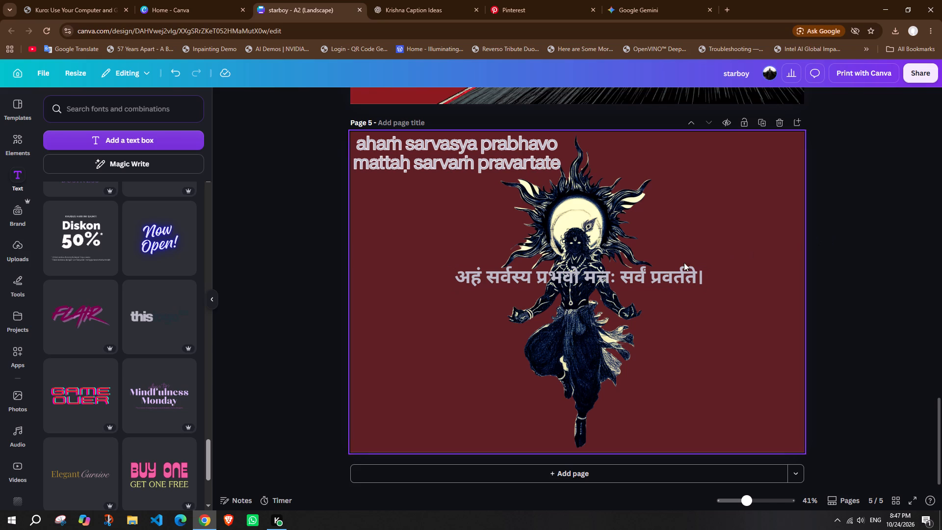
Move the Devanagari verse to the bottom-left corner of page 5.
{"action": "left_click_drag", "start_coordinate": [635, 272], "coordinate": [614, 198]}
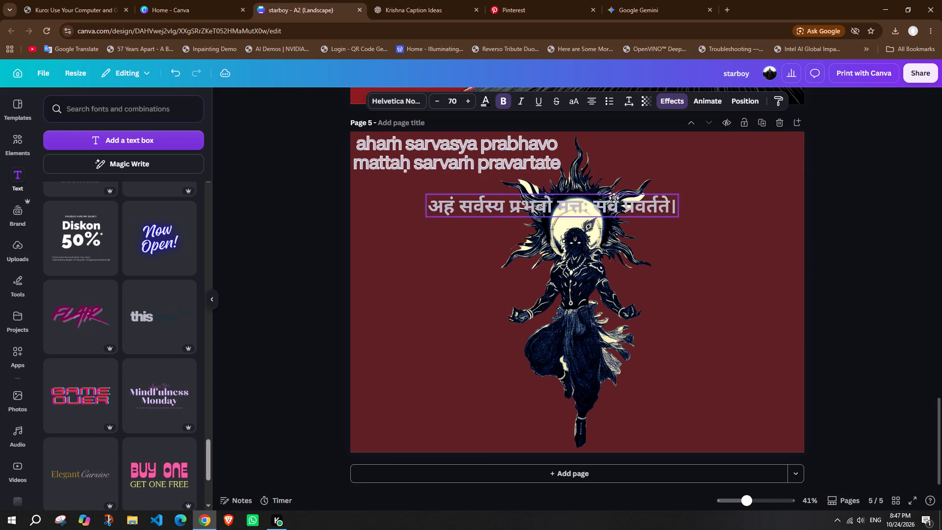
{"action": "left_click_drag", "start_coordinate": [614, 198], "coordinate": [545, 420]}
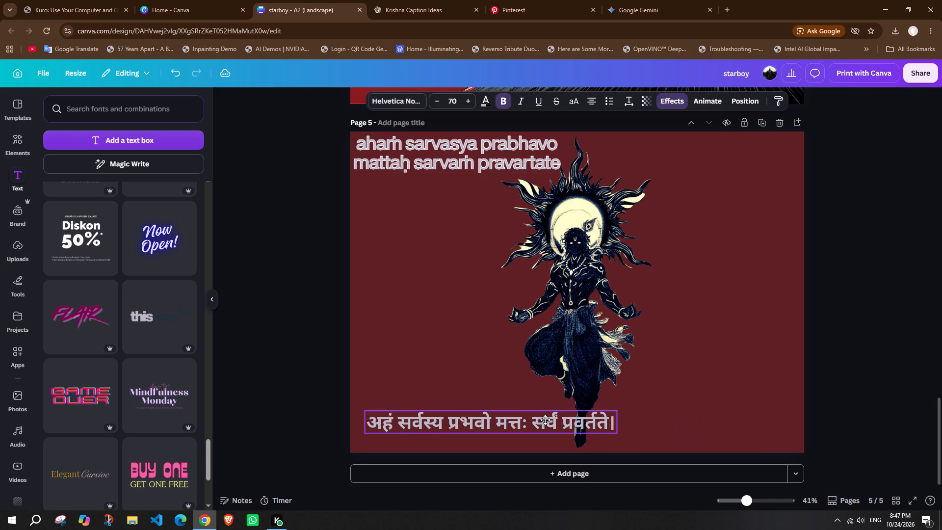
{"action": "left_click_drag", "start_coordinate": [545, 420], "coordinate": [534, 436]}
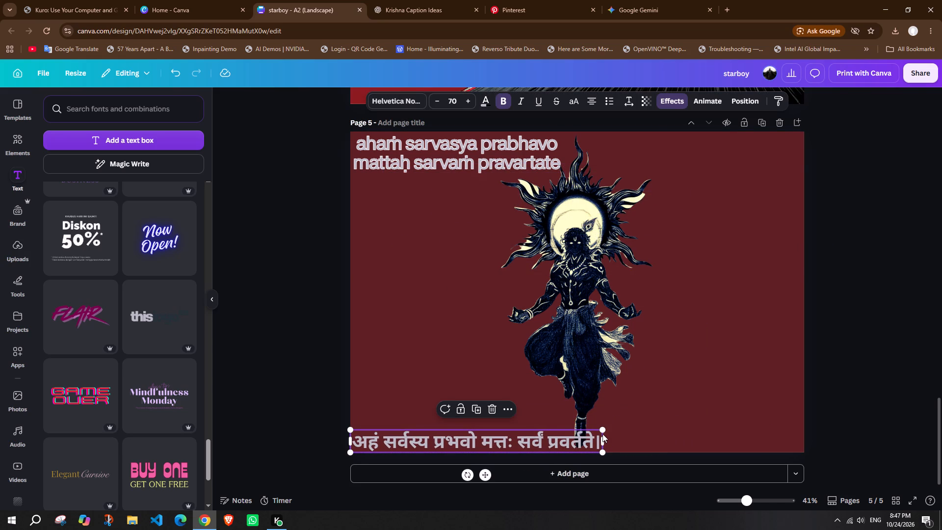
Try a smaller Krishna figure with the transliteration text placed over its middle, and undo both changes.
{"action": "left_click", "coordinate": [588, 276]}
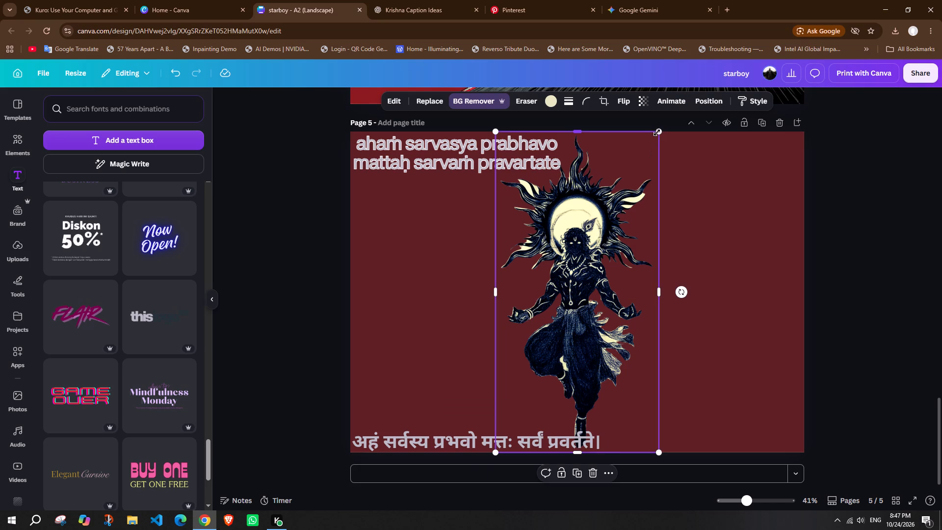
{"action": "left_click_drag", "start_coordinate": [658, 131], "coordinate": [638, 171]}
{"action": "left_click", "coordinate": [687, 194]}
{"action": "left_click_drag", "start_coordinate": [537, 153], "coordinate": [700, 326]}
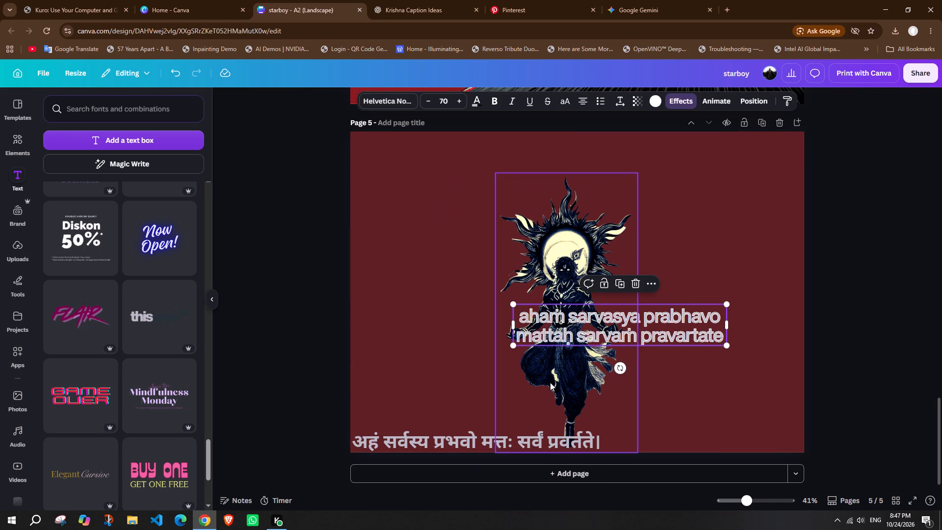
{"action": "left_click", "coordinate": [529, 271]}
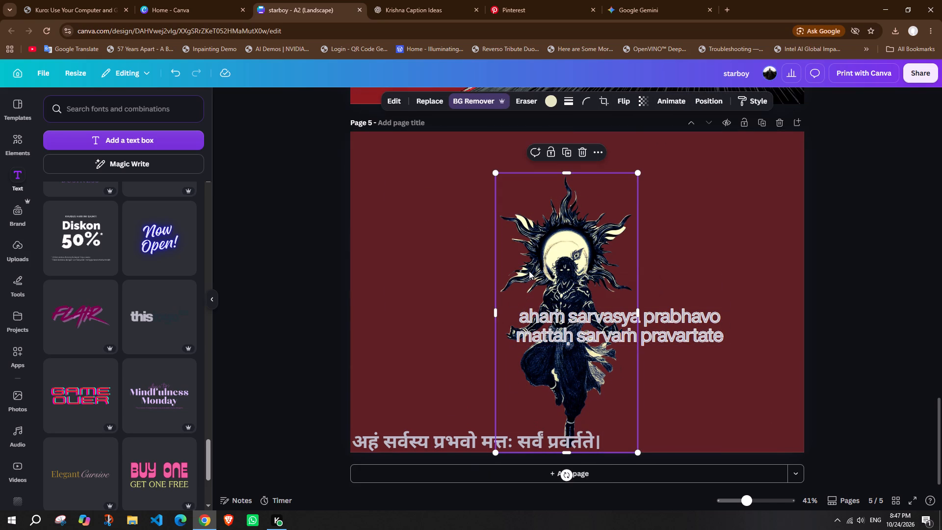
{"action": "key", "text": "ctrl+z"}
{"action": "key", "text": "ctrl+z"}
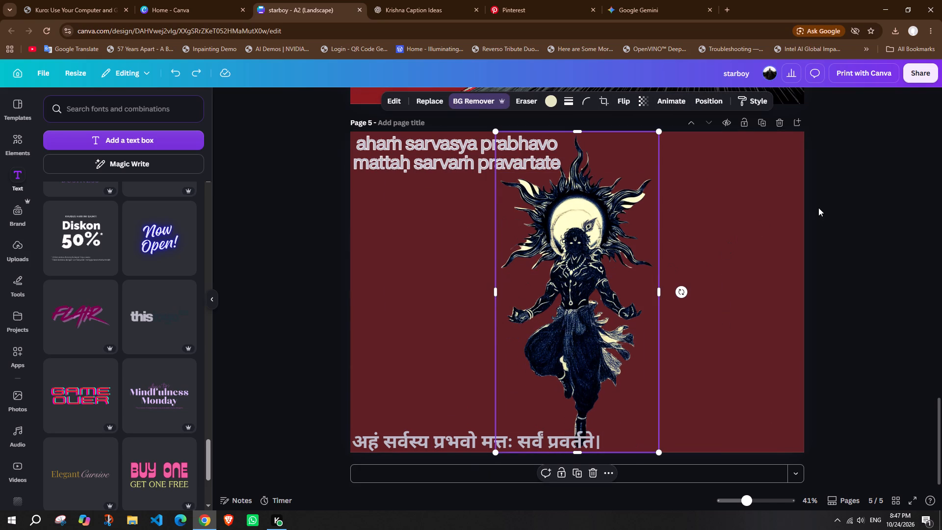
Set the transliteration text to font size 65, narrow its box to fit, and offset it slightly from the page's top-left corner.
{"action": "left_click", "coordinate": [840, 205]}
{"action": "left_click", "coordinate": [541, 157]}
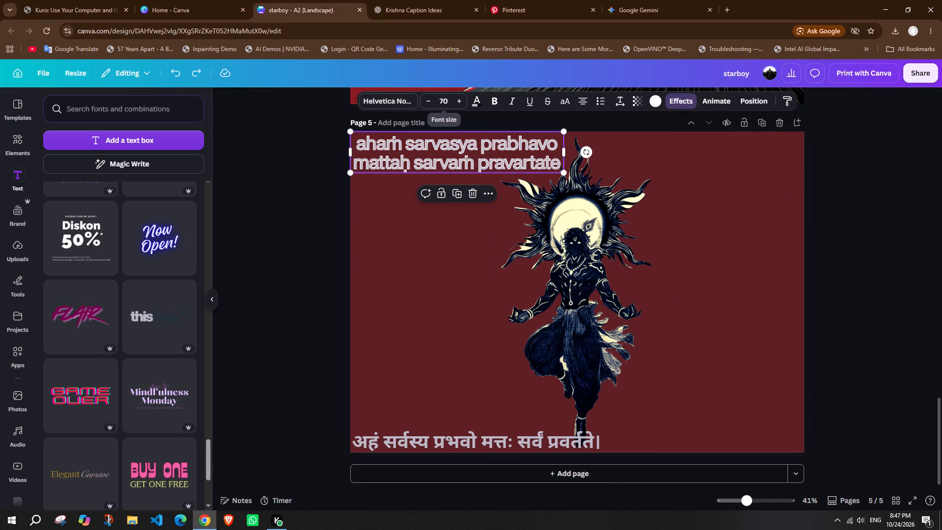
{"action": "left_click", "coordinate": [440, 103]}
{"action": "type", "text": "65"}
{"action": "key", "text": "Return"}
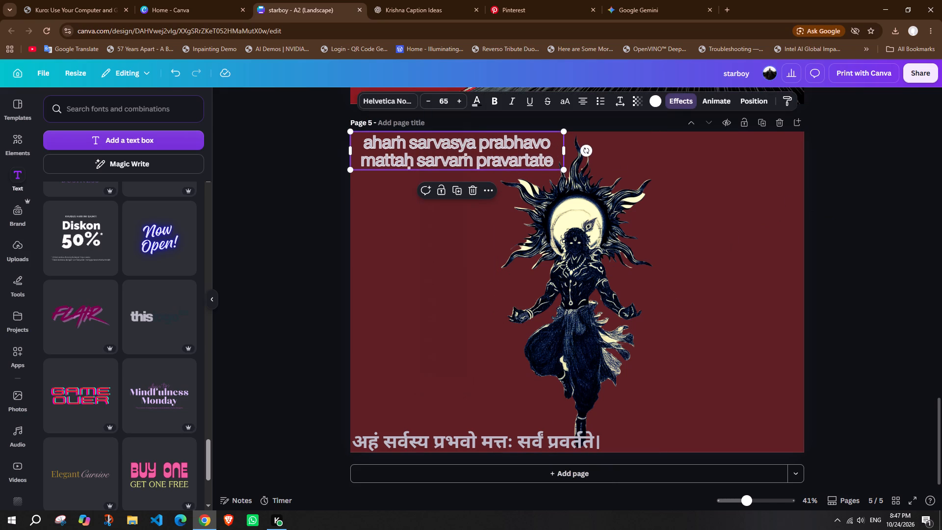
{"action": "left_click", "coordinate": [331, 168]}
{"action": "left_click", "coordinate": [401, 158]}
{"action": "left_click_drag", "start_coordinate": [567, 151], "coordinate": [549, 151]}
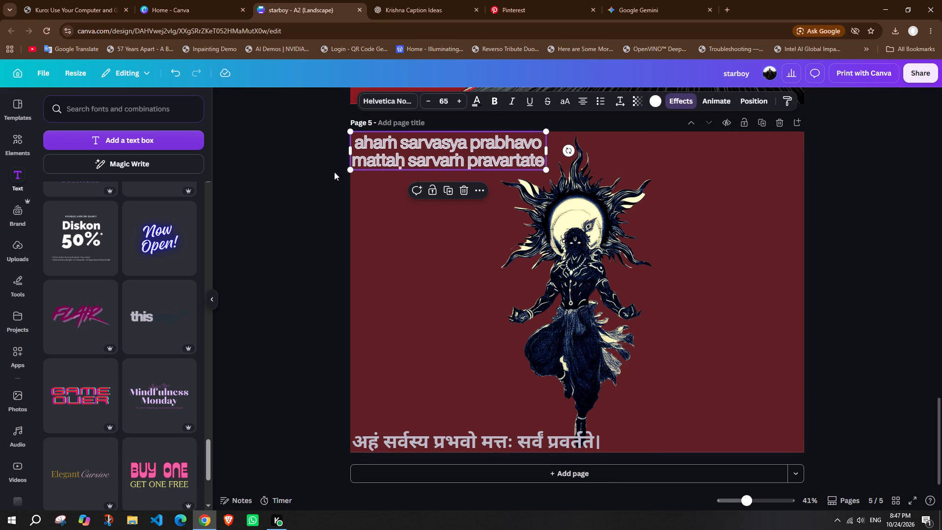
{"action": "left_click", "coordinate": [334, 172]}
{"action": "left_click", "coordinate": [368, 161]}
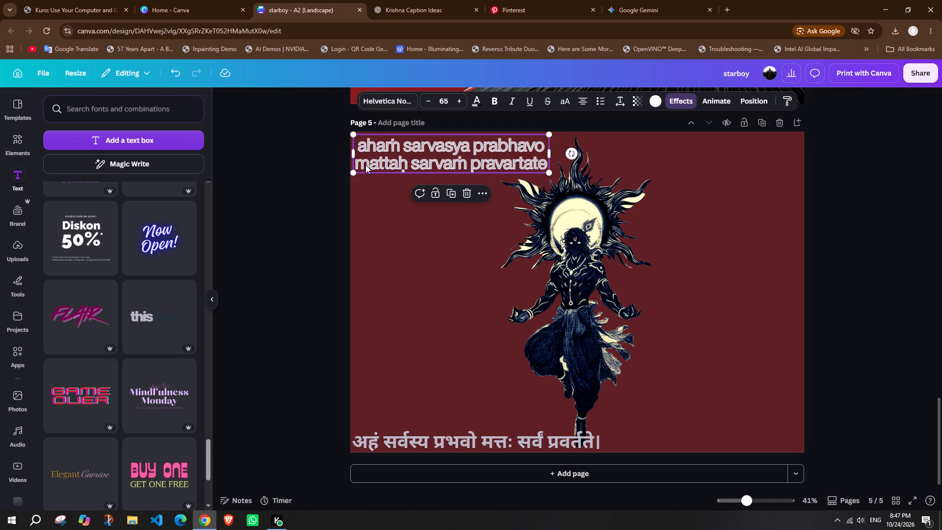
{"action": "left_click", "coordinate": [317, 165]}
Move the Devanagari verse to the top-right corner of page 5 and narrow its box so the verse wraps onto two lines.
{"action": "left_click", "coordinate": [567, 253]}
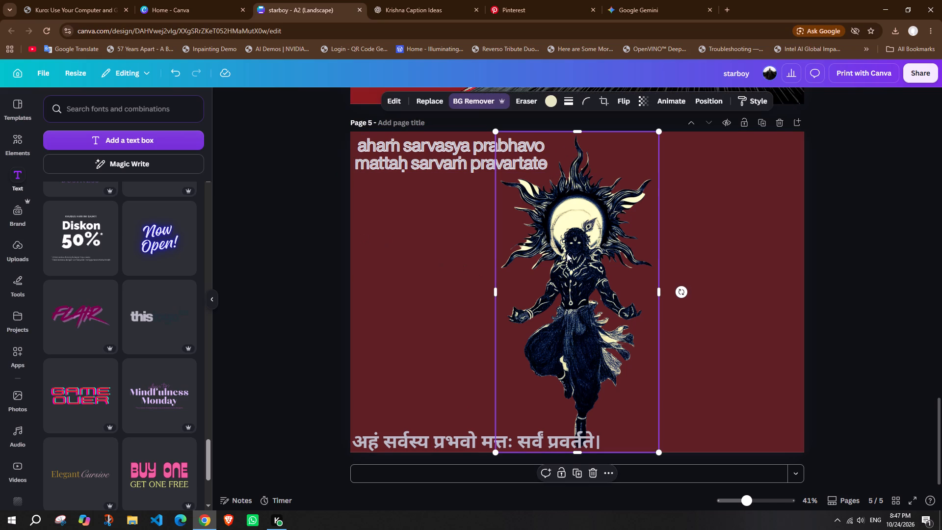
{"action": "left_click", "coordinate": [692, 242]}
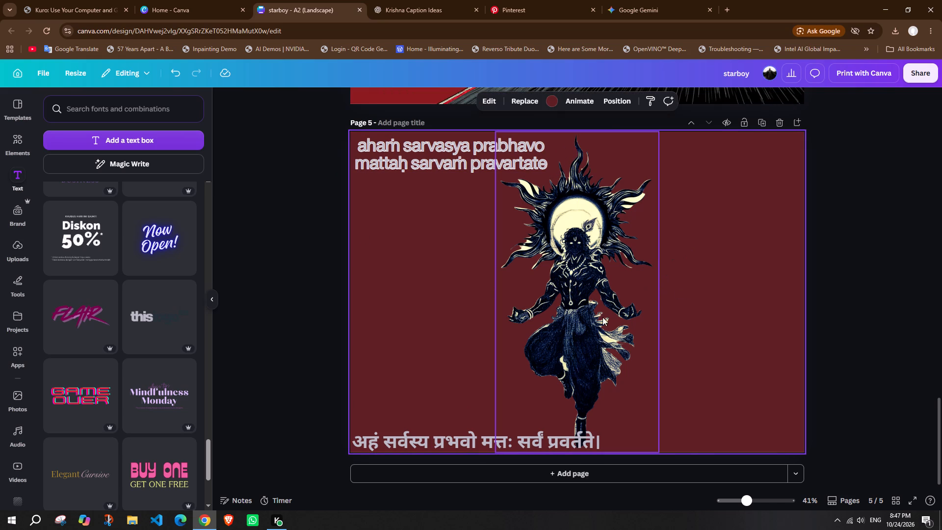
{"action": "left_click_drag", "start_coordinate": [454, 433], "coordinate": [623, 286]}
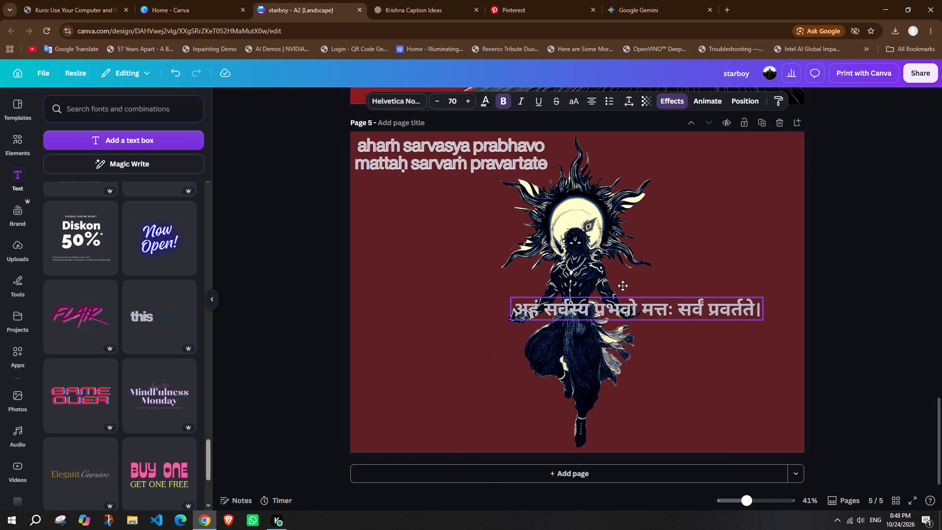
{"action": "left_click_drag", "start_coordinate": [623, 286], "coordinate": [696, 156]}
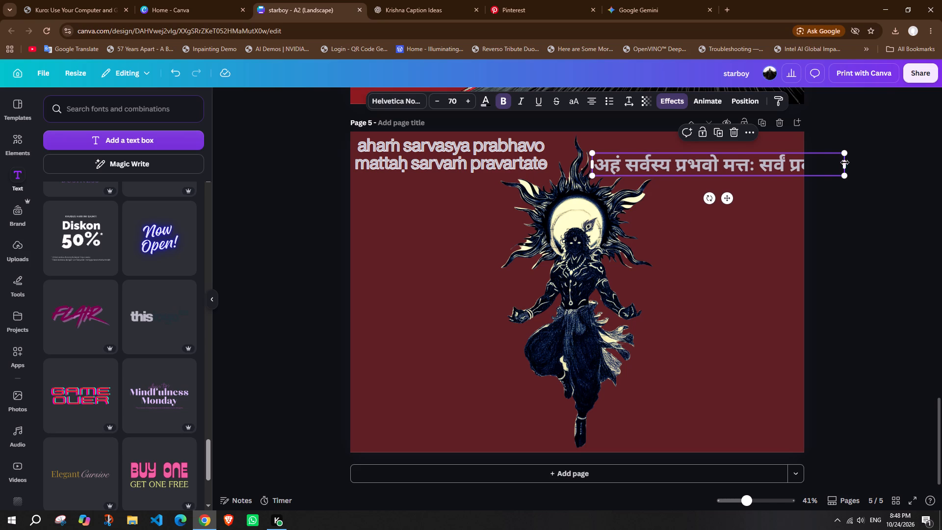
{"action": "left_click_drag", "start_coordinate": [845, 162], "coordinate": [768, 167]}
{"action": "left_click", "coordinate": [811, 165]}
{"action": "left_click_drag", "start_coordinate": [739, 166], "coordinate": [771, 148]}
{"action": "left_click", "coordinate": [853, 163]}
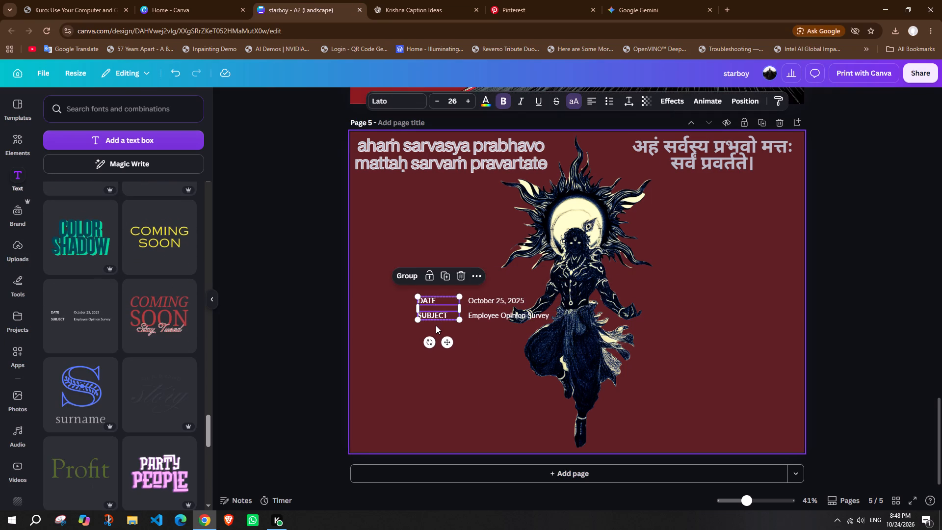
{"action": "key", "text": "Delete"}
{"action": "left_click_drag", "start_coordinate": [511, 300], "coordinate": [455, 276]}
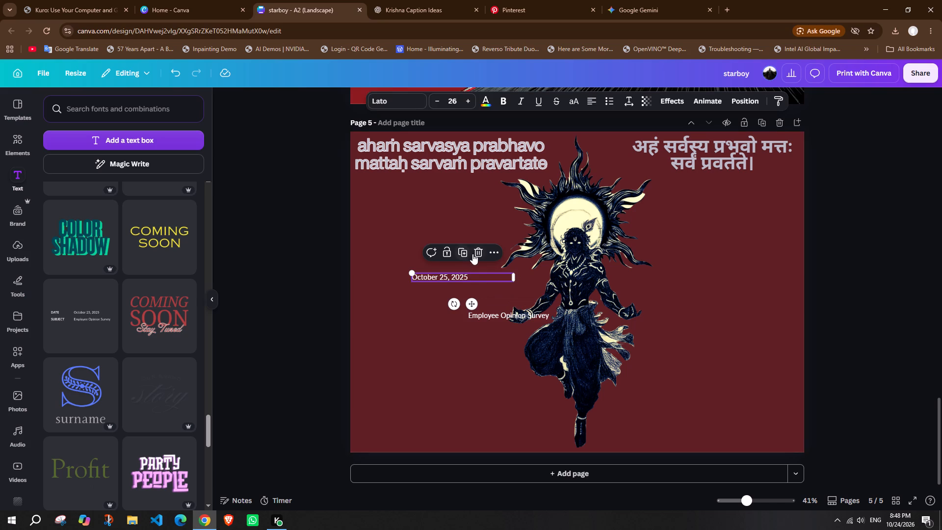
{"action": "left_click", "coordinate": [472, 254]}
Shift the "Employee Opinion Survey" text up and left, and replace it with the copied English translation.
{"action": "left_click_drag", "start_coordinate": [487, 312], "coordinate": [445, 281]}
{"action": "left_click", "coordinate": [451, 289]}
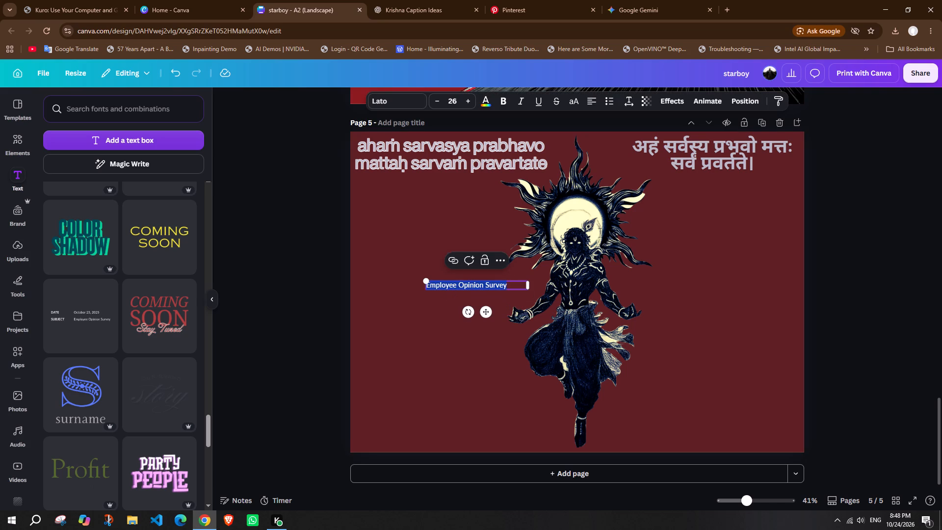
{"action": "key", "text": "ctrl+v"}
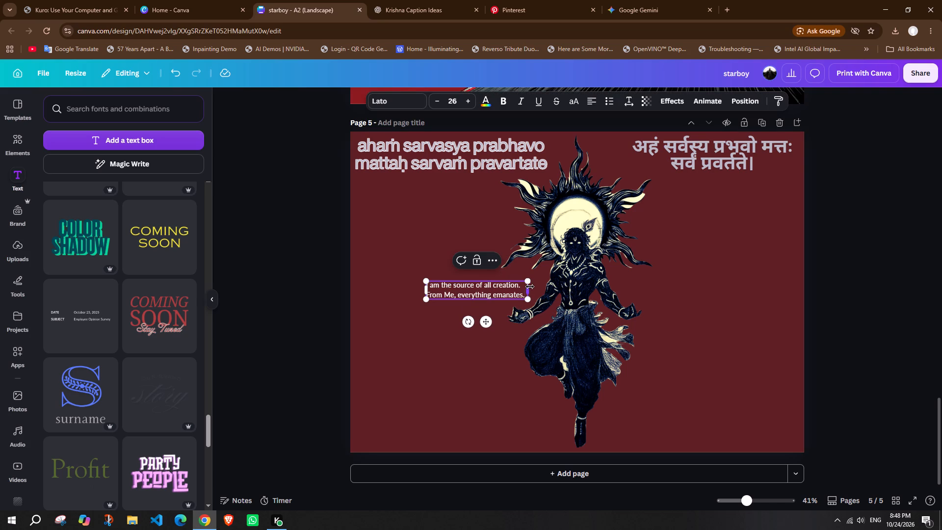
Widen the English translation's text box slightly and set its font size to 50.
{"action": "left_click_drag", "start_coordinate": [530, 287], "coordinate": [535, 283]}
{"action": "left_click", "coordinate": [391, 295]}
{"action": "left_click", "coordinate": [438, 292]}
{"action": "left_click", "coordinate": [449, 106]}
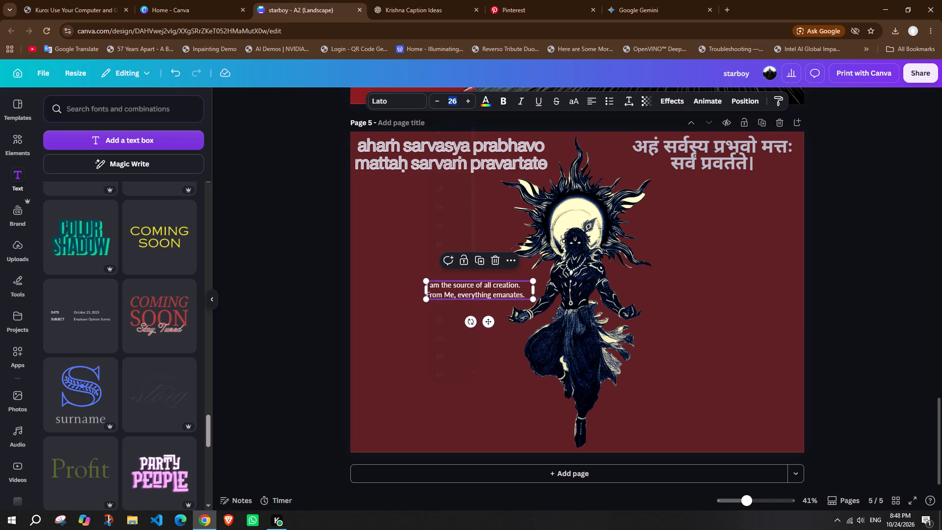
{"action": "type", "text": "50"}
{"action": "key", "text": "Return"}
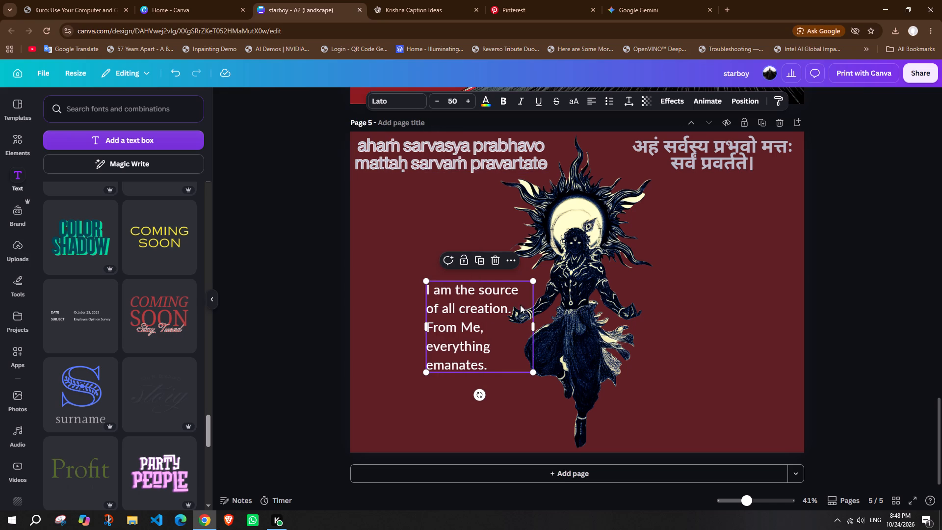
Widen the English translation's text box so it fits on two lines and move it to the page's bottom-right corner.
{"action": "left_click_drag", "start_coordinate": [534, 323], "coordinate": [618, 315]}
{"action": "left_click", "coordinate": [847, 297]}
{"action": "left_click_drag", "start_coordinate": [522, 296], "coordinate": [652, 393]}
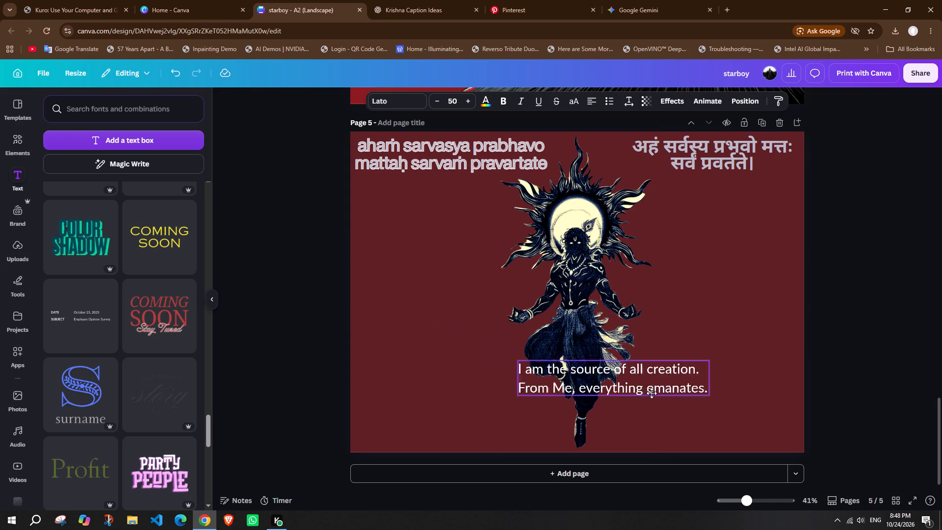
{"action": "left_click_drag", "start_coordinate": [652, 393], "coordinate": [704, 426]}
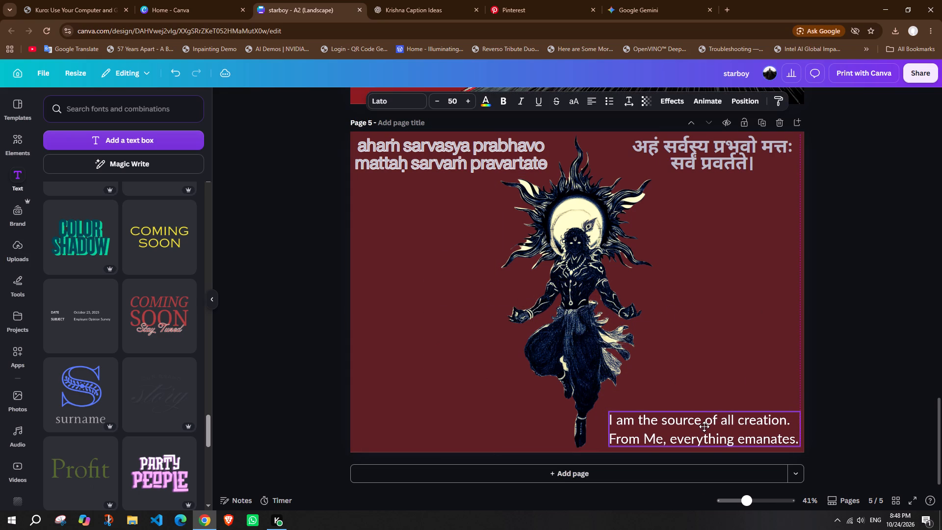
{"action": "left_click_drag", "start_coordinate": [704, 426], "coordinate": [704, 427]}
Make the English translation bold and widen its text box so the text stays on two lines.
{"action": "left_click", "coordinate": [501, 103]}
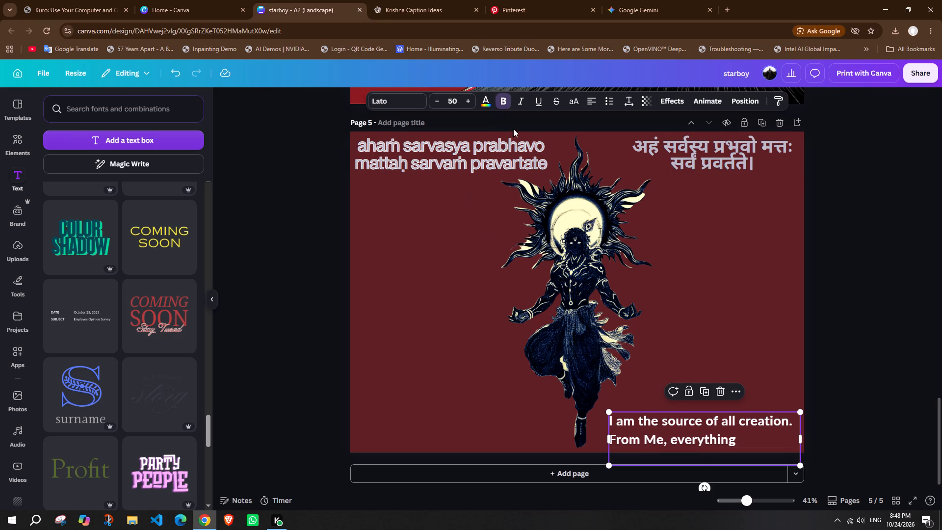
{"action": "left_click_drag", "start_coordinate": [801, 439], "coordinate": [805, 437]}
{"action": "left_click_drag", "start_coordinate": [805, 437], "coordinate": [807, 437]}
{"action": "left_click", "coordinate": [839, 415]}
{"action": "left_click", "coordinate": [764, 432]}
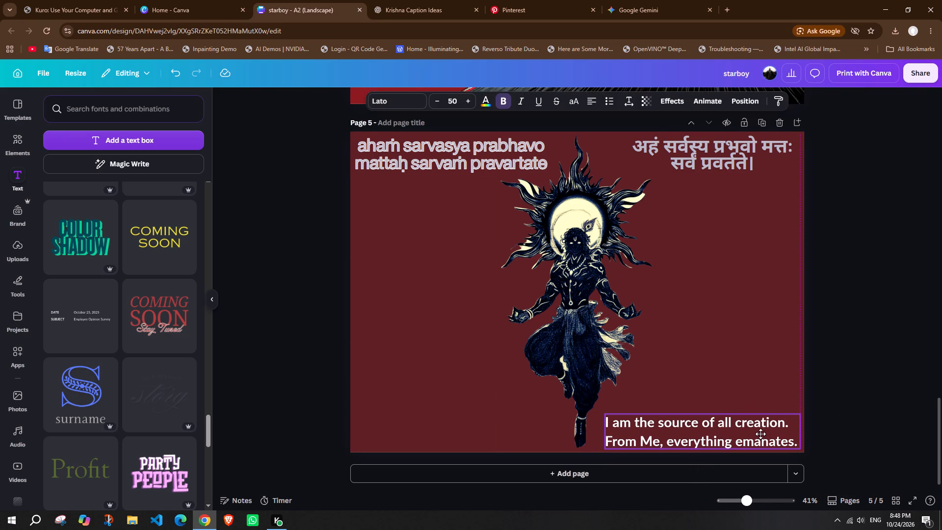
{"action": "left_click", "coordinate": [856, 407]}
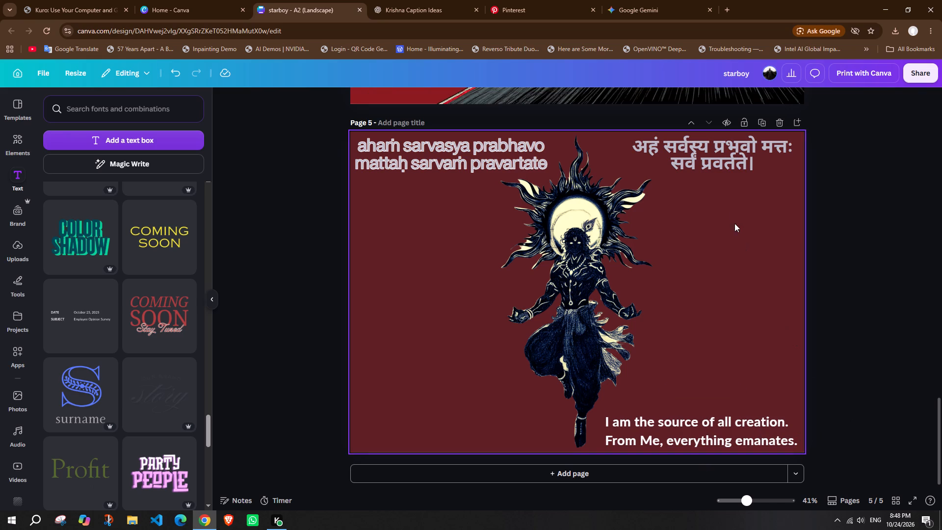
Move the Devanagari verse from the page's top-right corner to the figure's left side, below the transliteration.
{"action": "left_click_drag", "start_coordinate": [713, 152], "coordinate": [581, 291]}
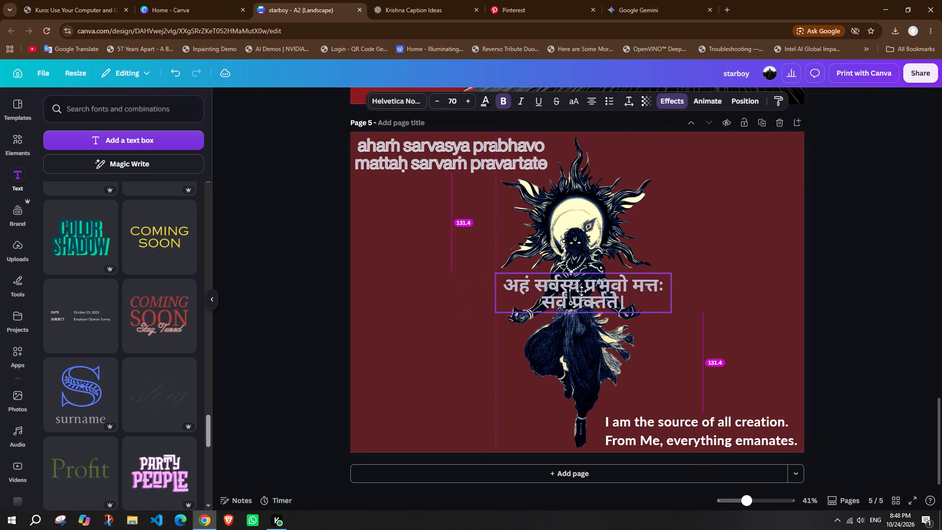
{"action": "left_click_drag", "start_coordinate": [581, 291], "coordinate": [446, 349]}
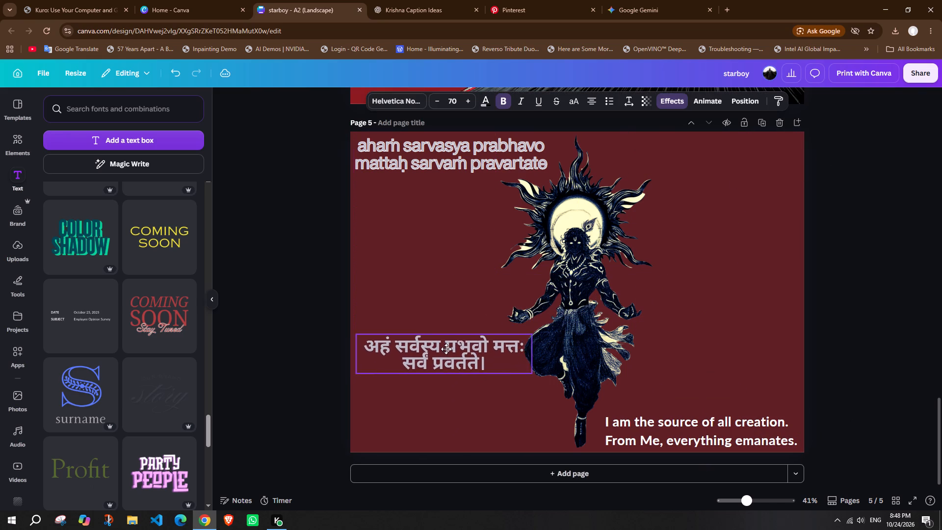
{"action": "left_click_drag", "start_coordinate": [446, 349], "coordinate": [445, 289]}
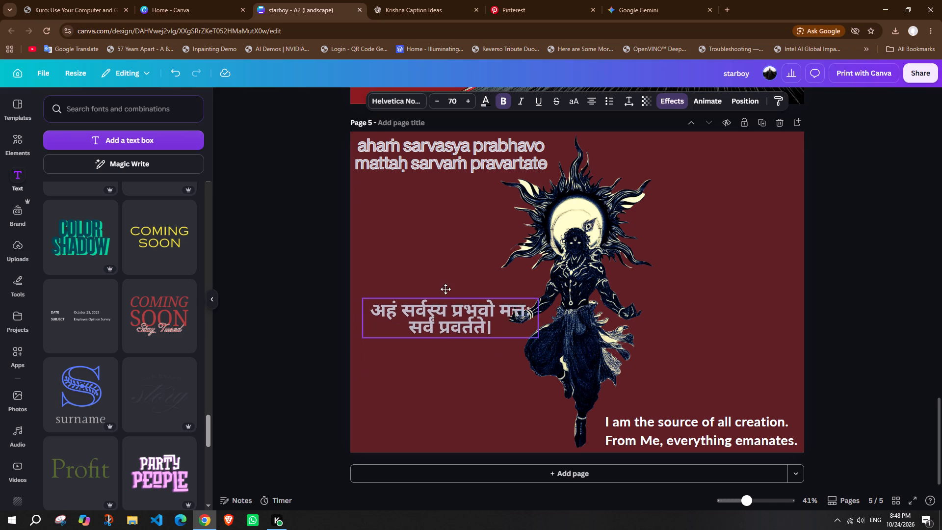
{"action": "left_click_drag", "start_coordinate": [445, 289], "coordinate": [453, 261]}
Apply the Echo text effect to the transliteration at the top of page 5.
{"action": "left_click", "coordinate": [454, 155]}
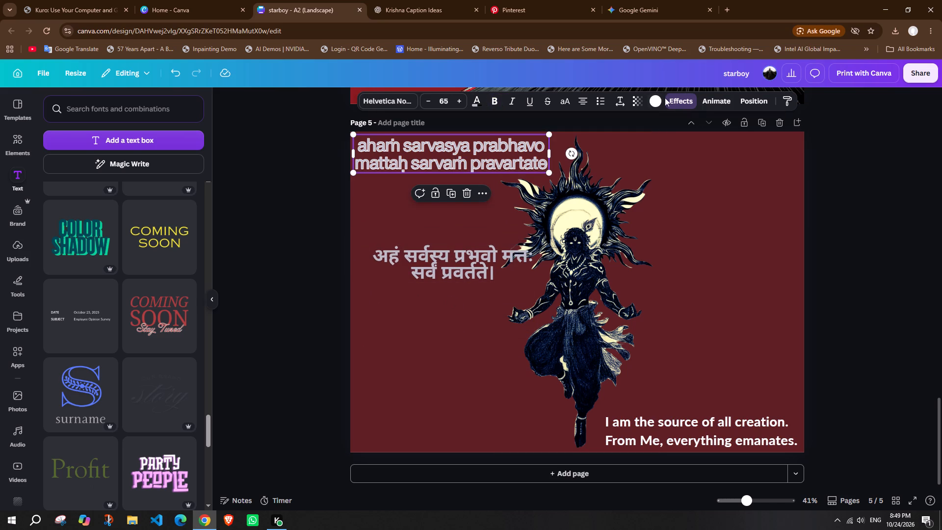
{"action": "left_click", "coordinate": [669, 98]}
{"action": "scroll", "coordinate": [171, 161], "scroll_direction": "up", "scroll_amount": 2}
{"action": "left_click", "coordinate": [175, 141]}
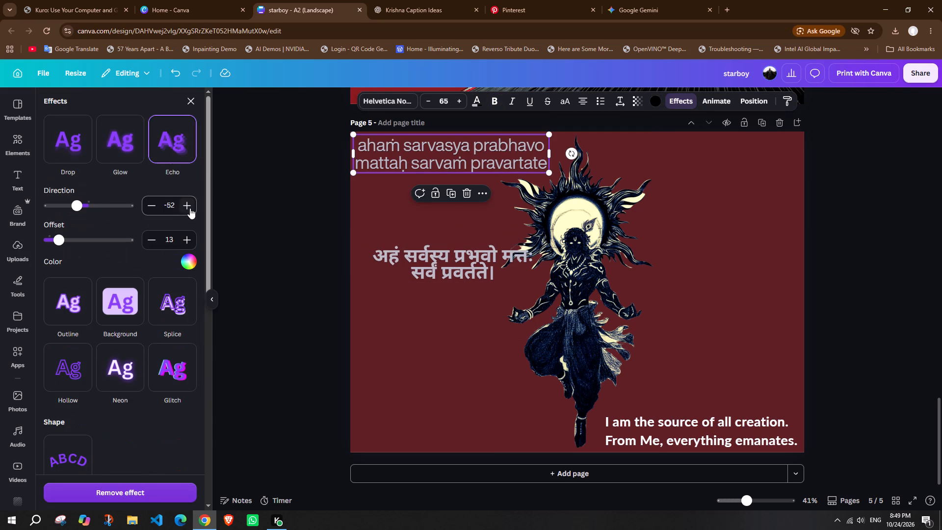
Make the transliteration bold, reduce its font size to 63, and fit its text box to two lines.
{"action": "left_click", "coordinate": [493, 99]}
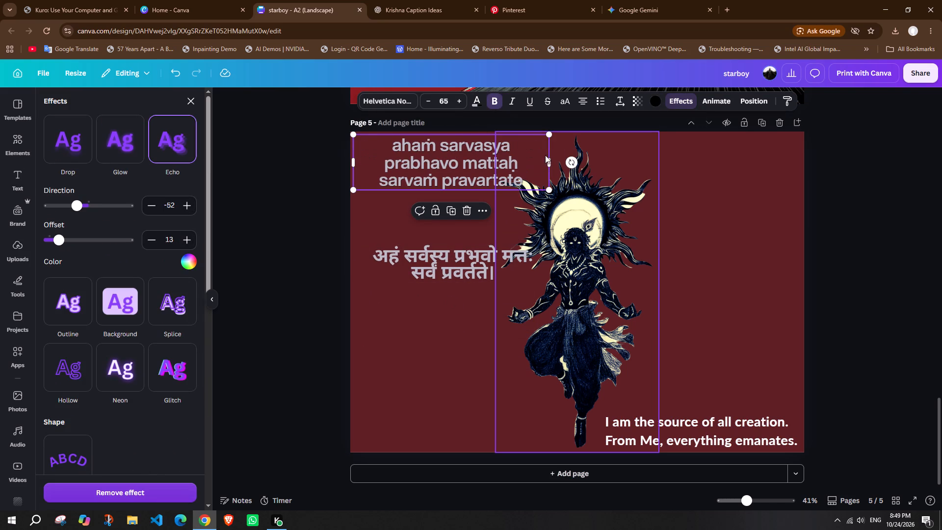
{"action": "left_click_drag", "start_coordinate": [550, 162], "coordinate": [560, 162]}
{"action": "left_click", "coordinate": [314, 162]}
{"action": "left_click", "coordinate": [290, 163]}
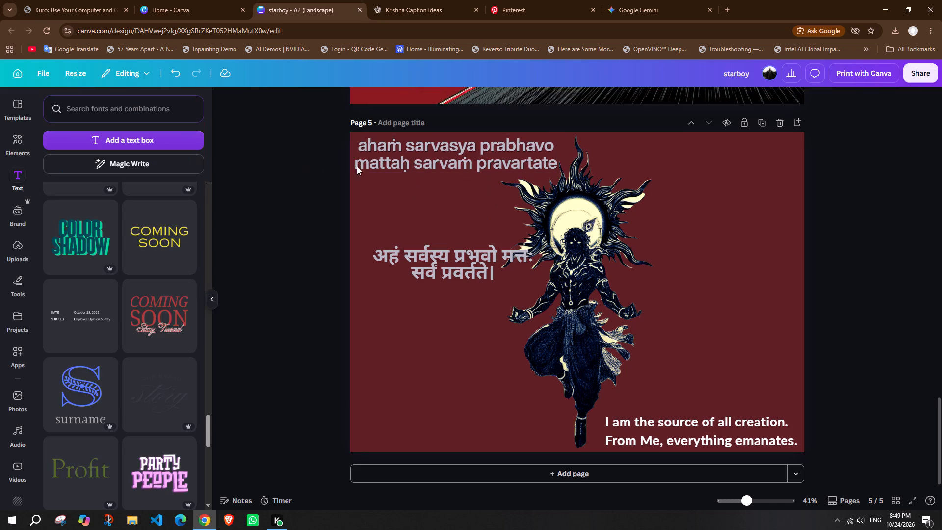
{"action": "left_click", "coordinate": [425, 158]}
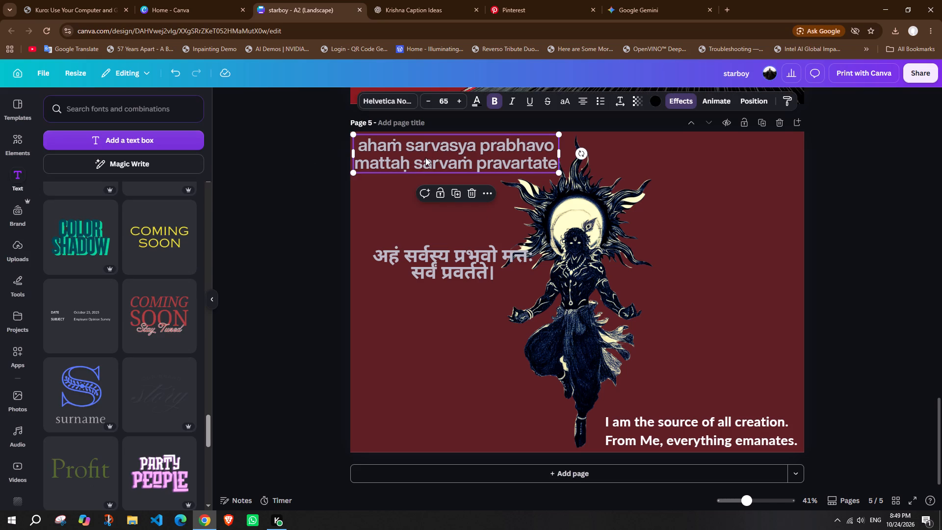
{"action": "left_click", "coordinate": [434, 99]}
{"action": "left_click", "coordinate": [434, 99]}
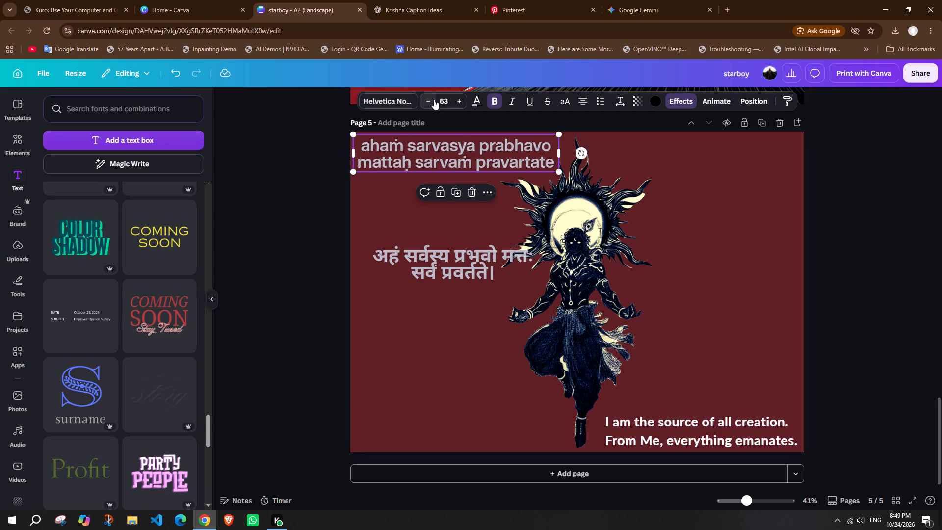
{"action": "left_click_drag", "start_coordinate": [560, 152], "coordinate": [554, 152]}
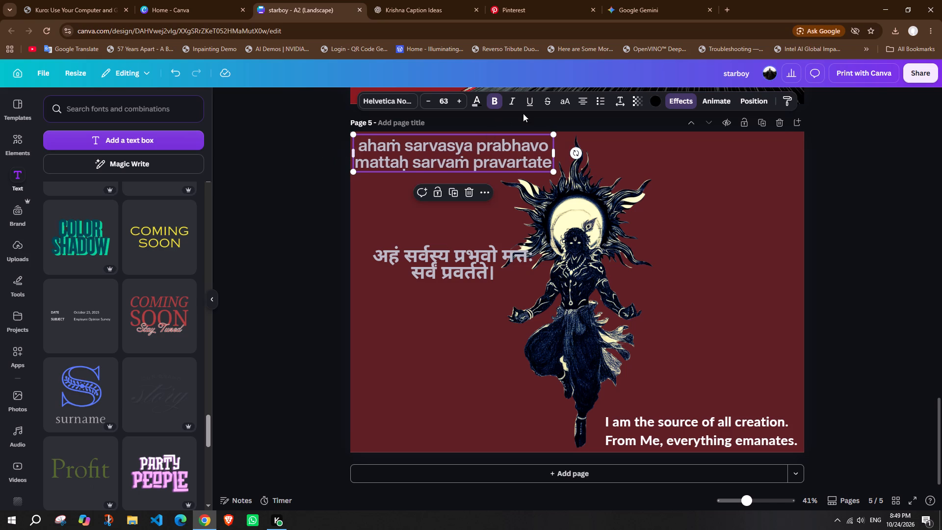
Try white for the transliteration's Echo colour, return it to black, and set the Echo offset to 22.
{"action": "left_click", "coordinate": [670, 97]}
{"action": "left_click", "coordinate": [189, 227]}
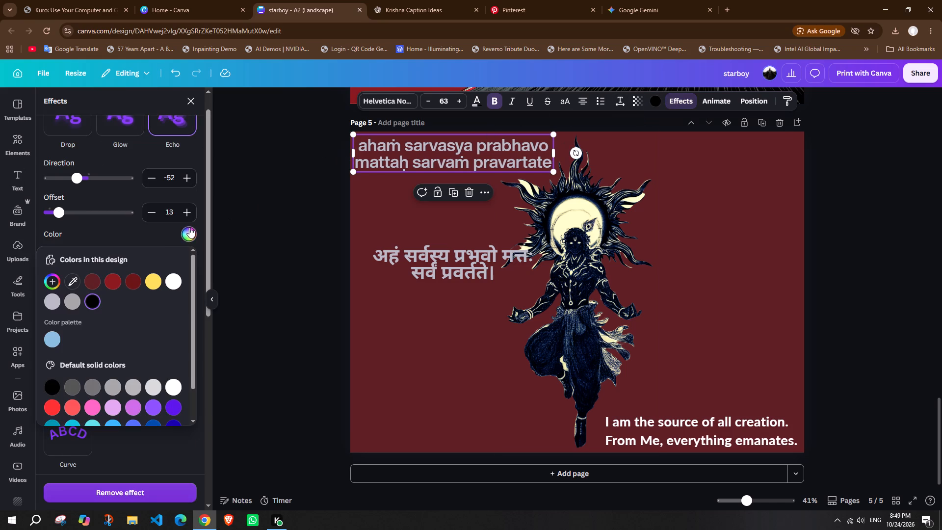
{"action": "left_click", "coordinate": [176, 278]}
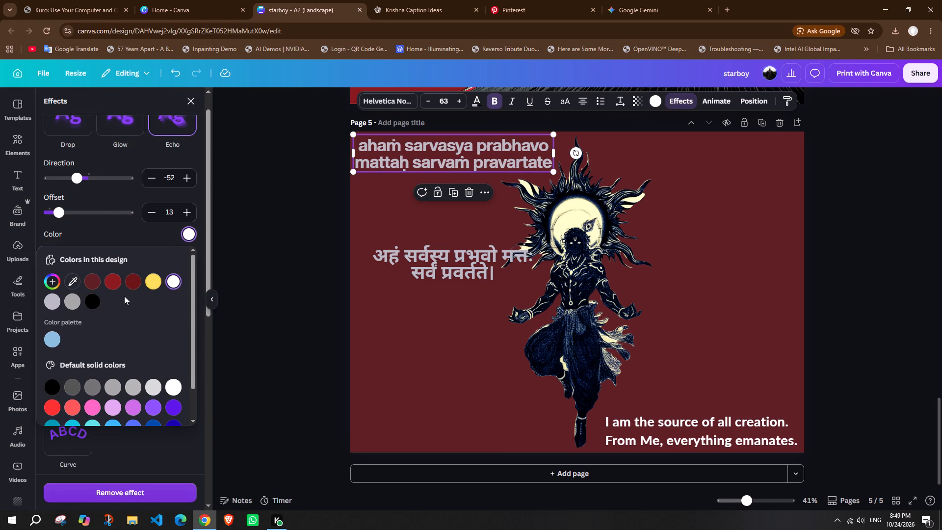
{"action": "left_click", "coordinate": [88, 301]}
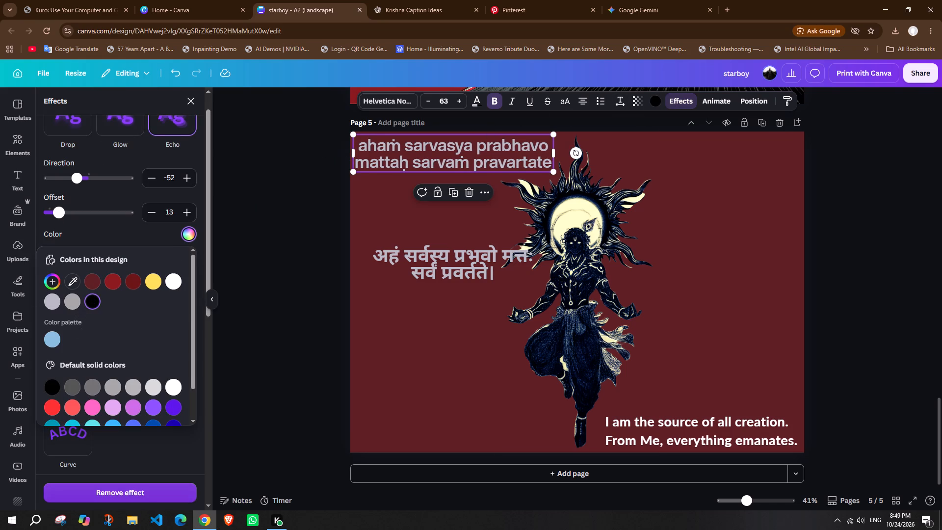
{"action": "left_click_drag", "start_coordinate": [57, 213], "coordinate": [65, 214]}
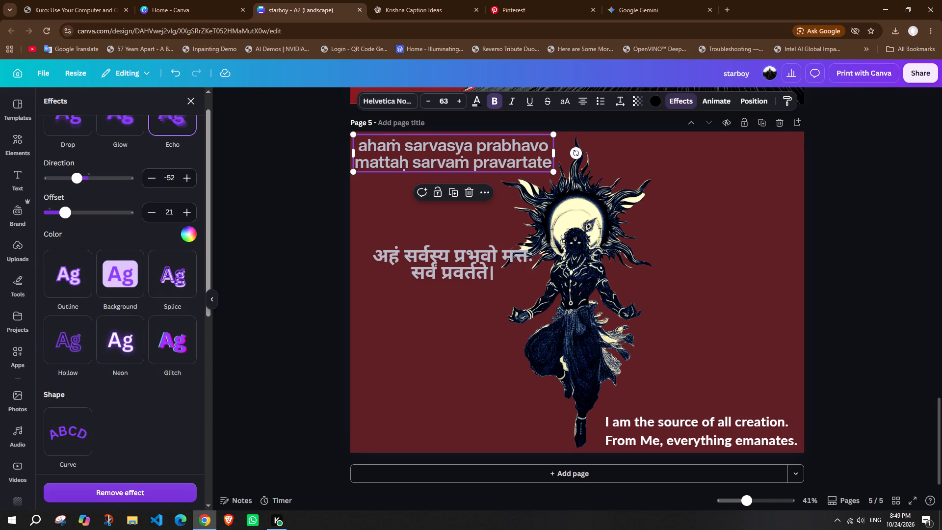
{"action": "left_click_drag", "start_coordinate": [65, 214], "coordinate": [66, 214]}
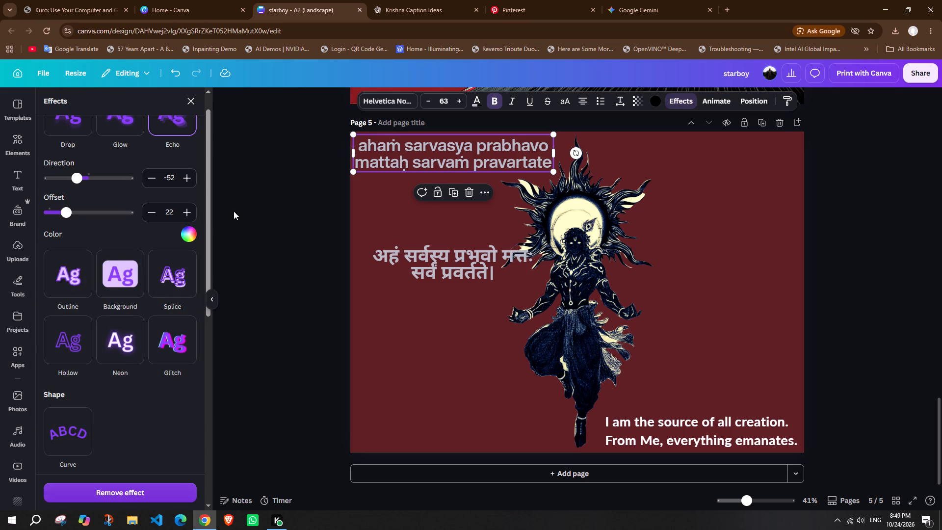
{"action": "double_click", "coordinate": [234, 211]}
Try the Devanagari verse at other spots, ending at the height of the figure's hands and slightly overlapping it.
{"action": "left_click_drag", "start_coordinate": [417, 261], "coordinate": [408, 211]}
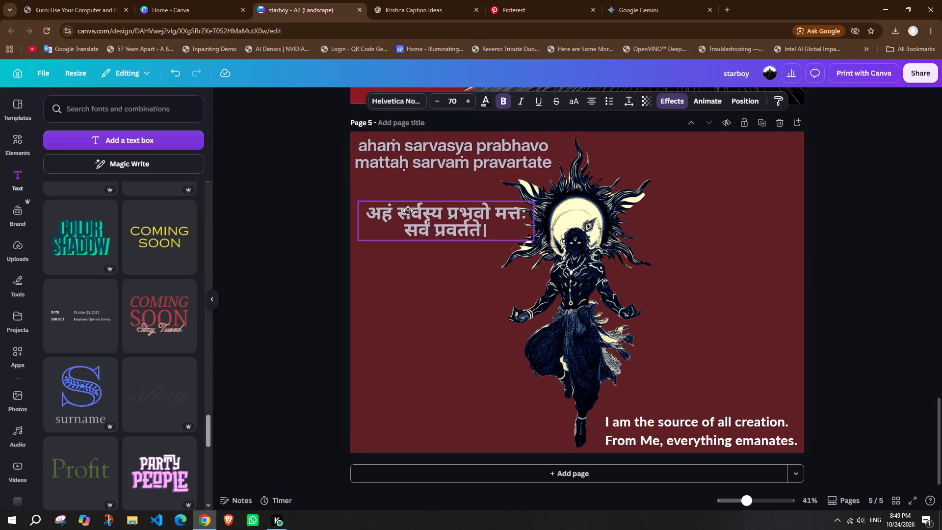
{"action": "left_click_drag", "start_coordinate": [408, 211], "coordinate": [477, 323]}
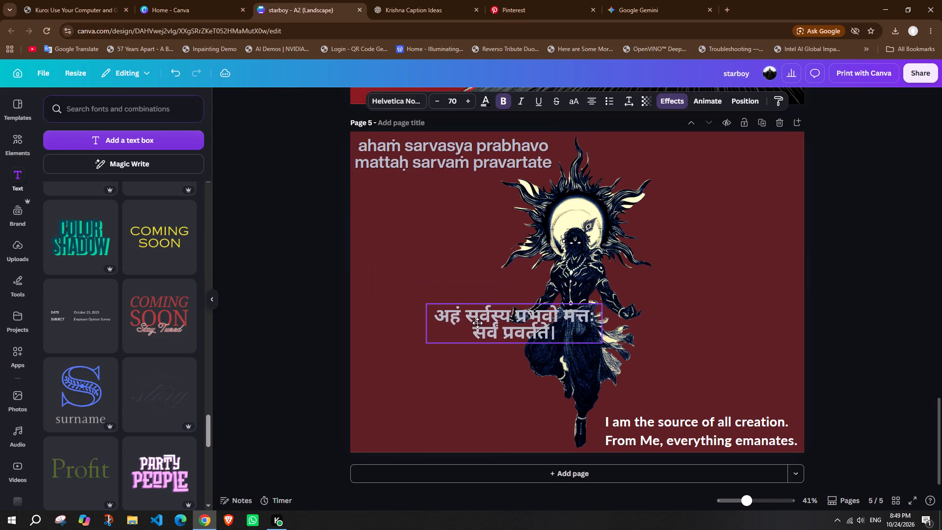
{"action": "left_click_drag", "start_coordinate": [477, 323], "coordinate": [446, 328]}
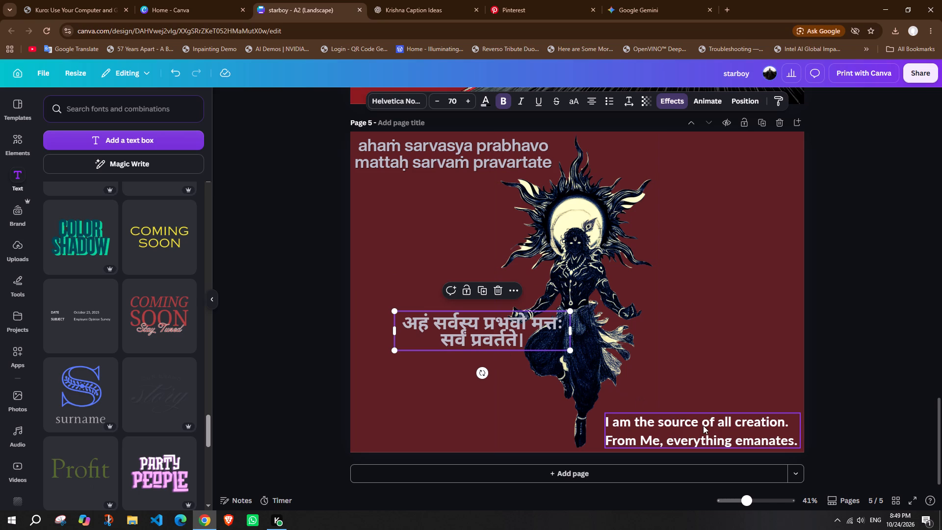
Delete the Devanagari verse from page 5.
{"action": "left_click", "coordinate": [696, 427]}
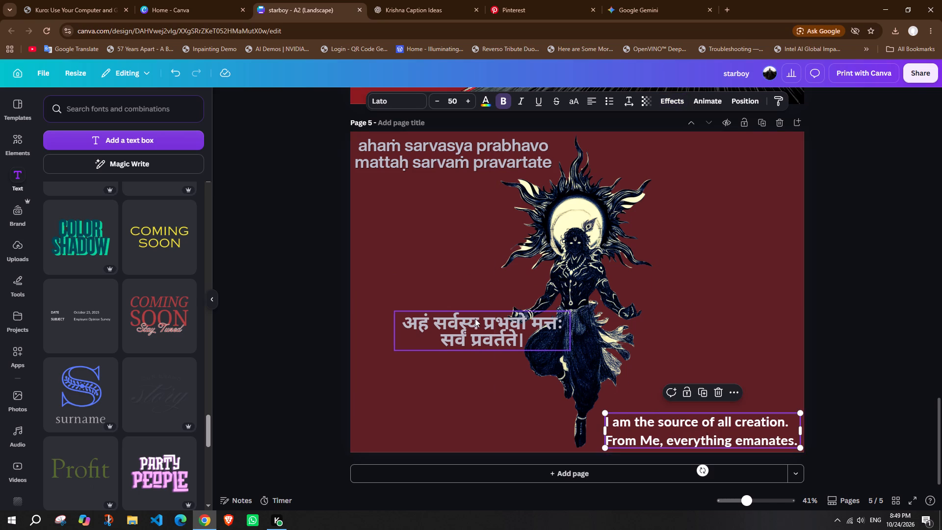
{"action": "left_click", "coordinate": [474, 319]}
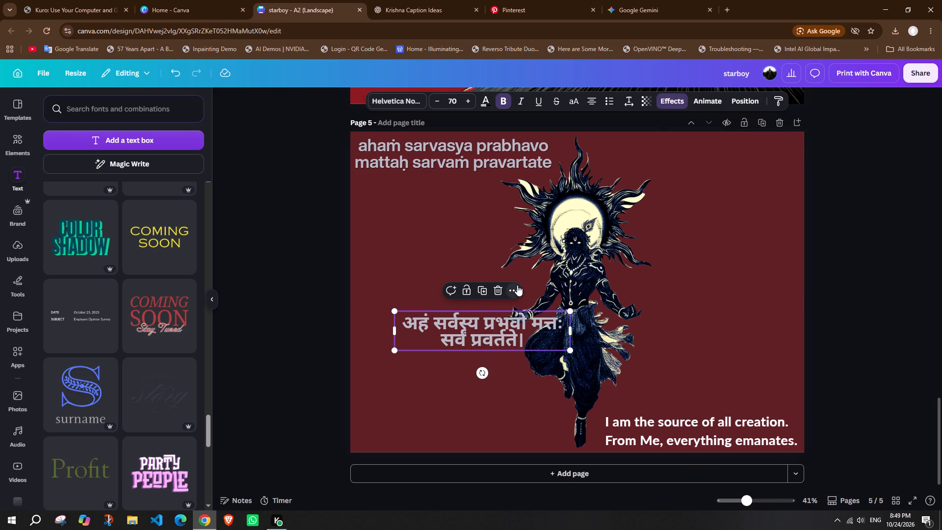
{"action": "left_click", "coordinate": [498, 286]}
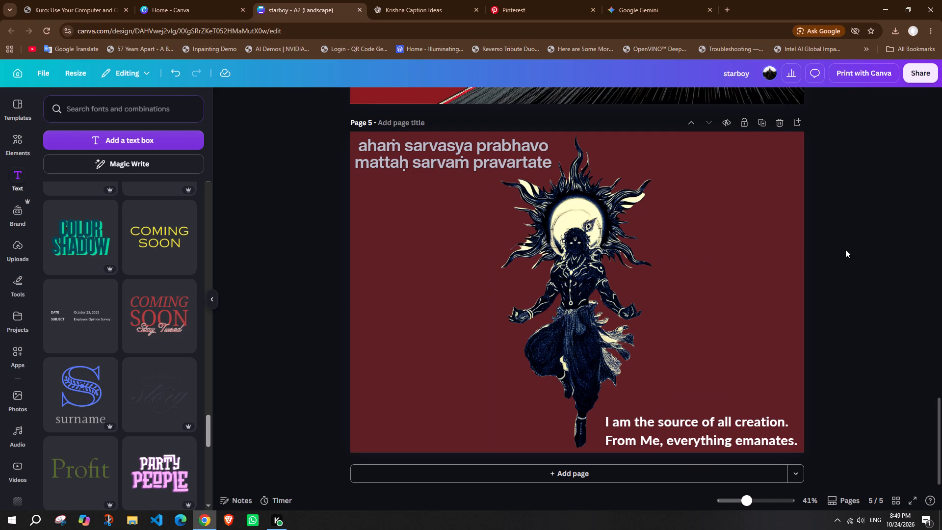
{"action": "left_click", "coordinate": [845, 249]}
Search the elements for "glow" and add the round cream glow graphic from the graphics results over the figure.
{"action": "left_click", "coordinate": [6, 147]}
{"action": "left_click", "coordinate": [96, 117]}
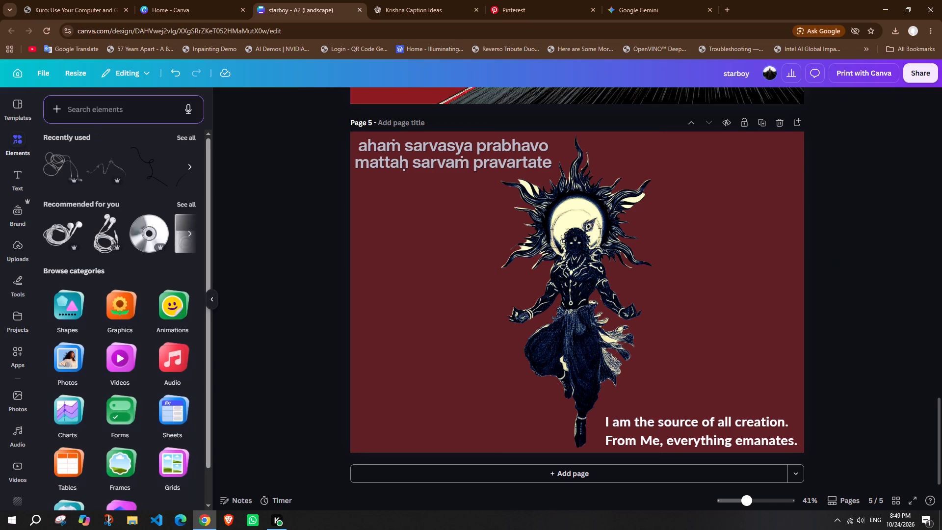
{"action": "type", "text": "glo"}
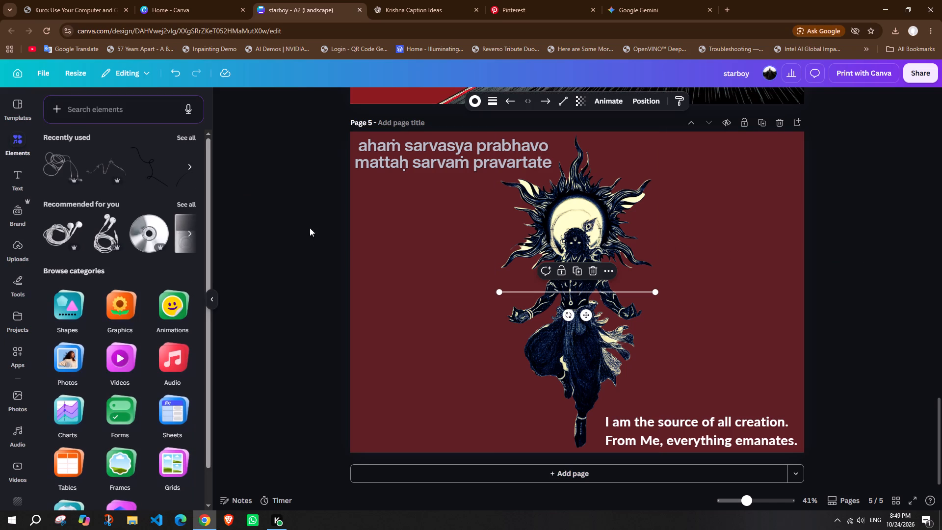
{"action": "left_click", "coordinate": [599, 268]}
{"action": "left_click", "coordinate": [123, 113]}
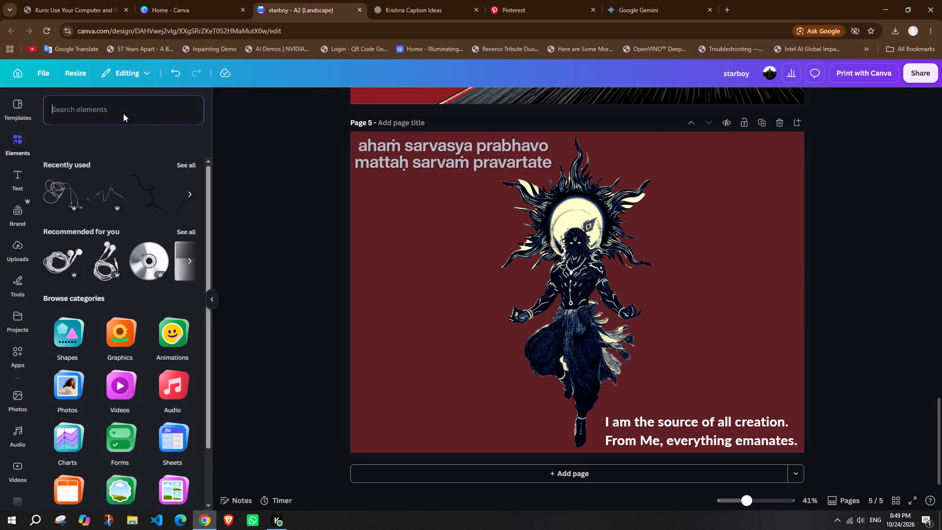
{"action": "type", "text": "glow"}
{"action": "key", "text": "Return"}
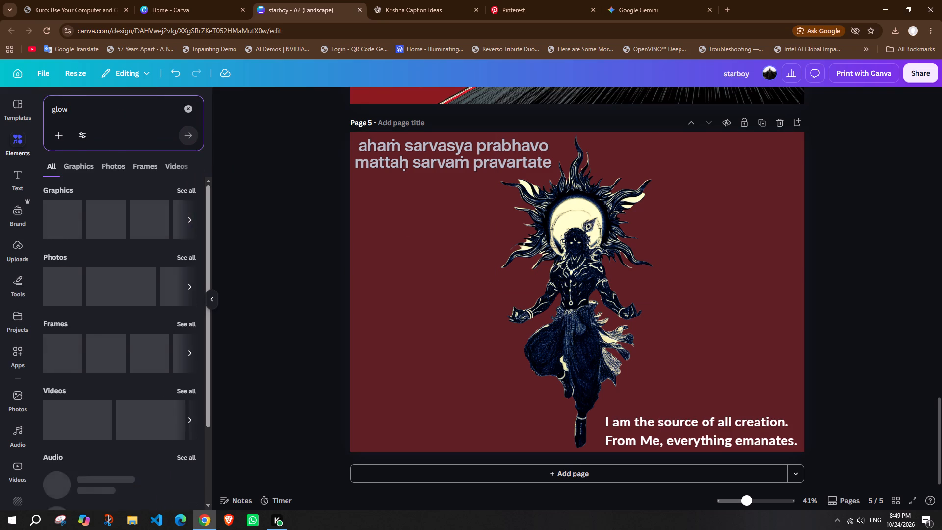
{"action": "left_click", "coordinate": [188, 194]}
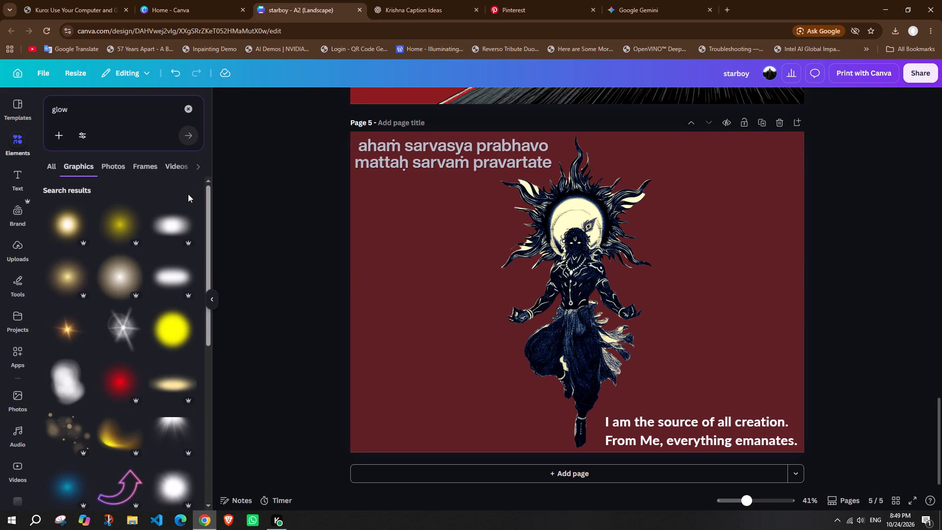
{"action": "left_click", "coordinate": [123, 274]}
{"action": "left_click", "coordinate": [602, 281]}
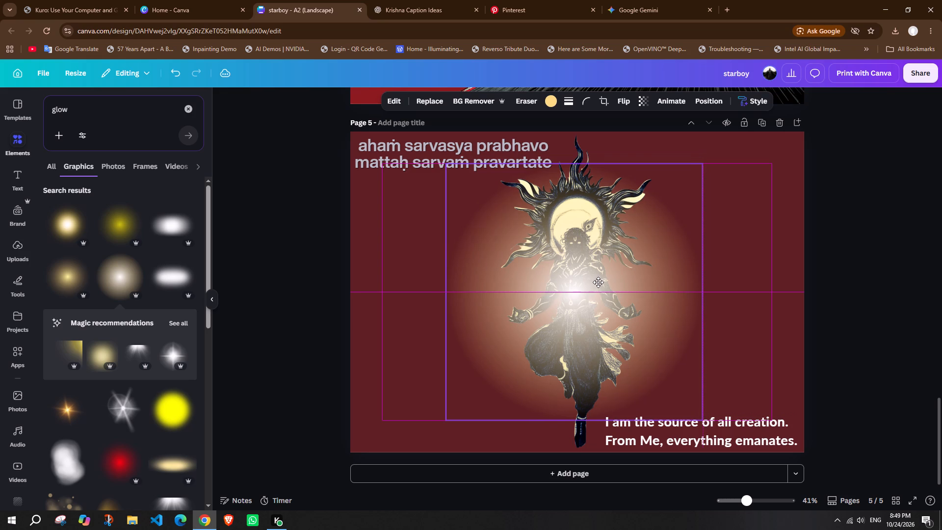
Send the round cream glow backward so it sits behind the Krishna figure on page 5.
{"action": "right_click", "coordinate": [621, 278]}
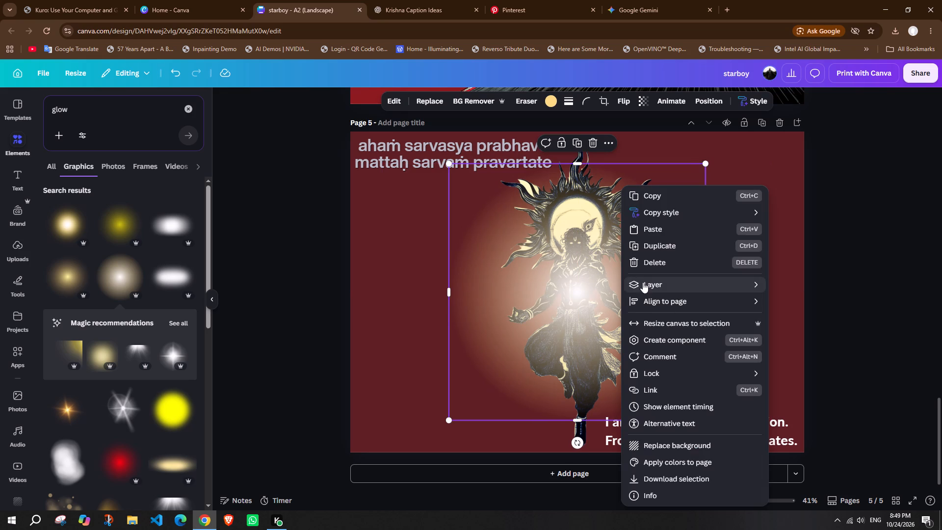
{"action": "left_click", "coordinate": [810, 316]}
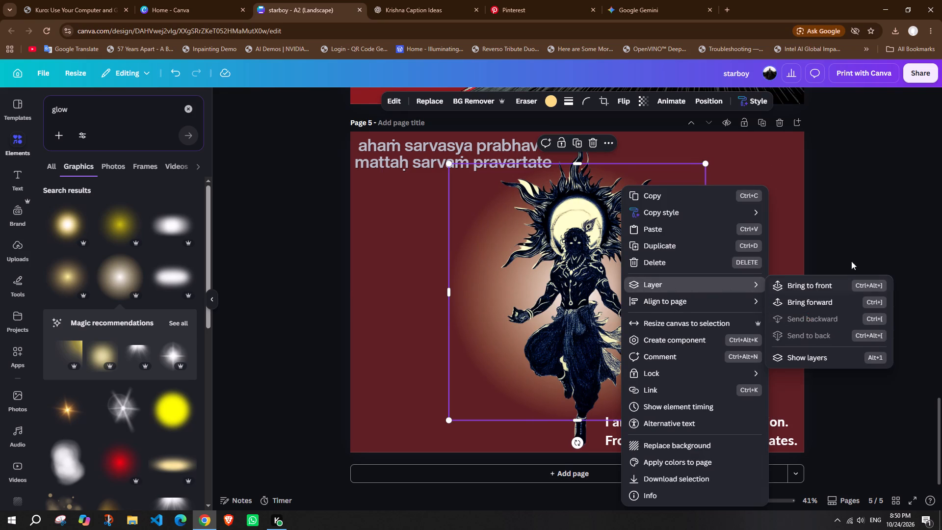
{"action": "double_click", "coordinate": [854, 254]}
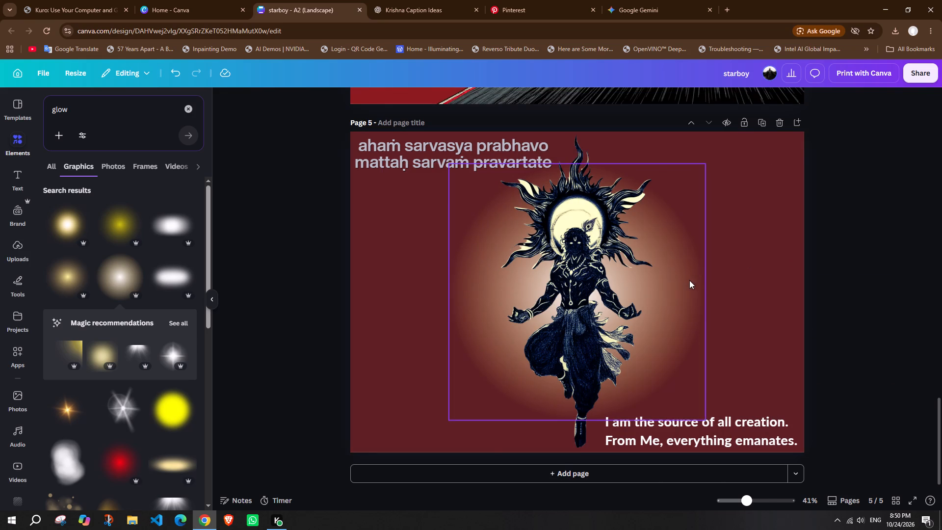
{"action": "left_click", "coordinate": [689, 280]}
{"action": "left_click", "coordinate": [395, 331]}
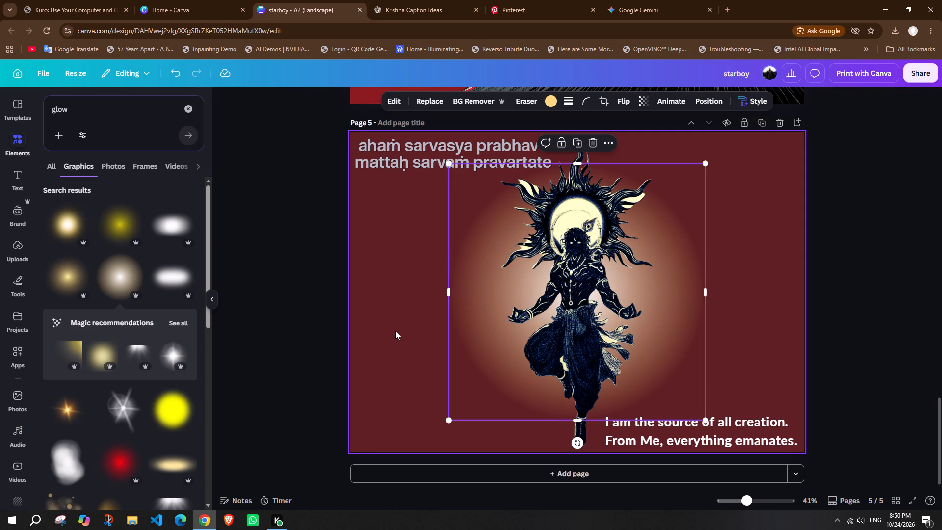
{"action": "left_click", "coordinate": [316, 341]}
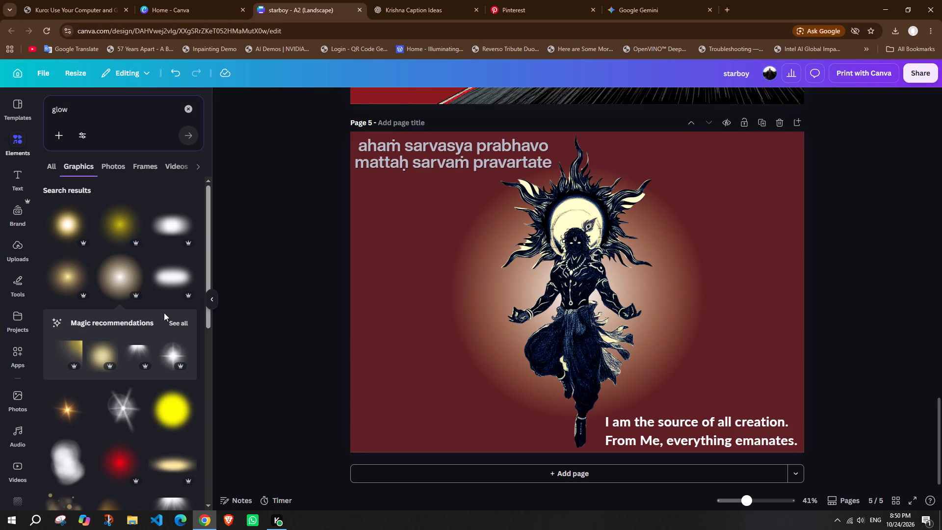
Add the round red glow from the graphics results, centre it on the page, and send it backward behind the figure.
{"action": "scroll", "coordinate": [105, 381], "scroll_direction": "down", "scroll_amount": 3}
{"action": "left_click", "coordinate": [120, 325]}
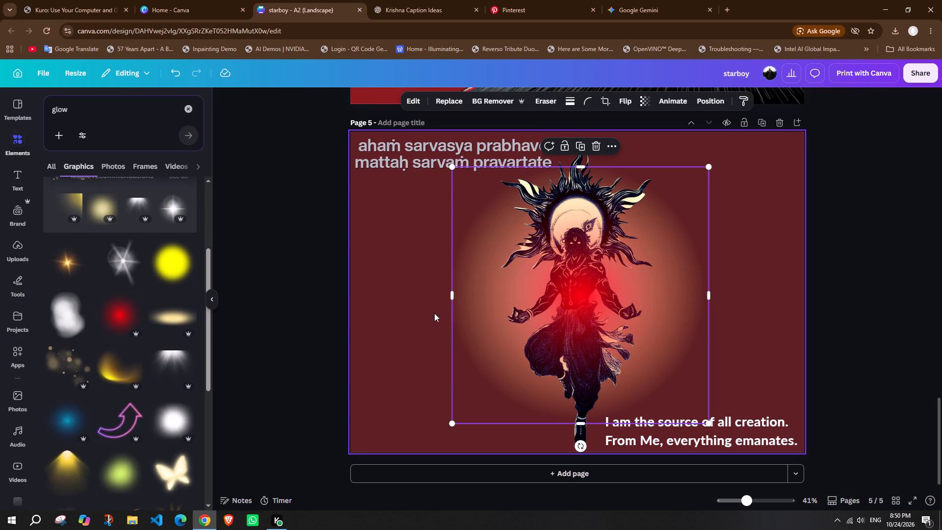
{"action": "left_click", "coordinate": [580, 294]}
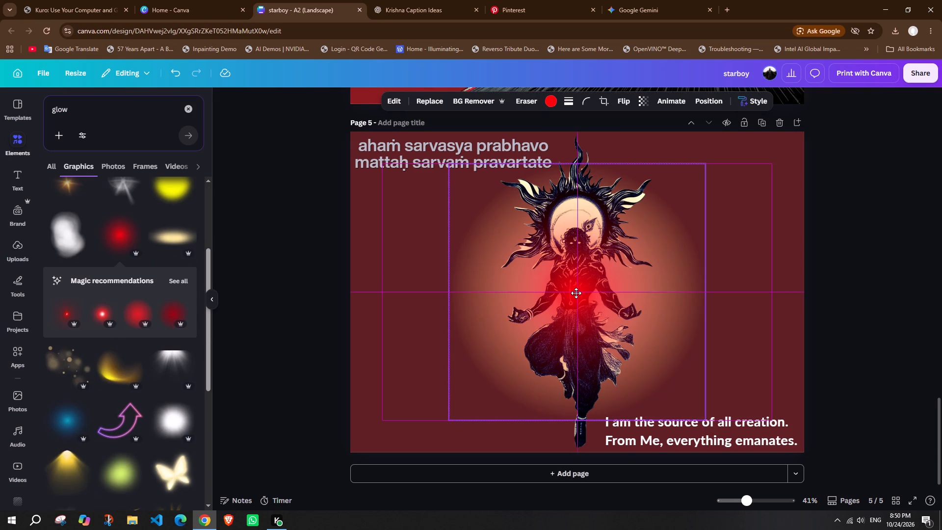
{"action": "right_click", "coordinate": [577, 293]}
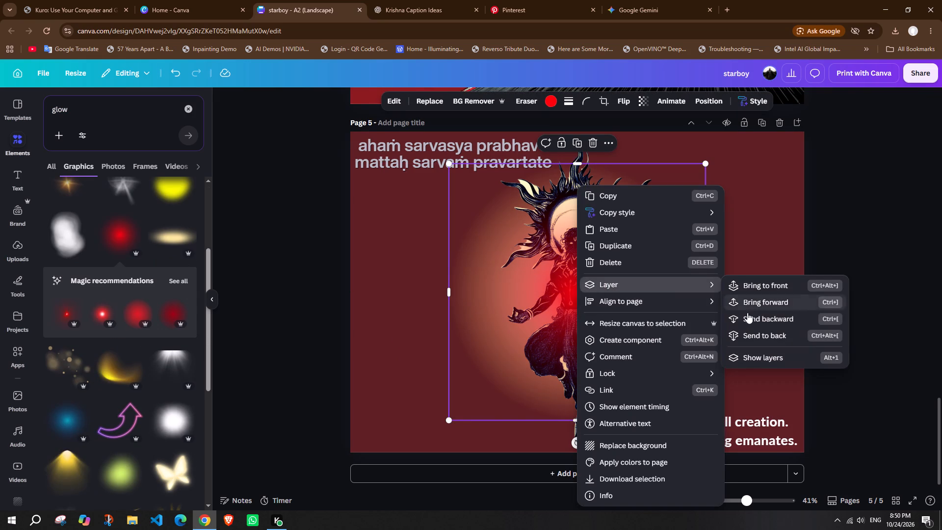
{"action": "left_click", "coordinate": [749, 315]}
{"action": "left_click", "coordinate": [833, 238]}
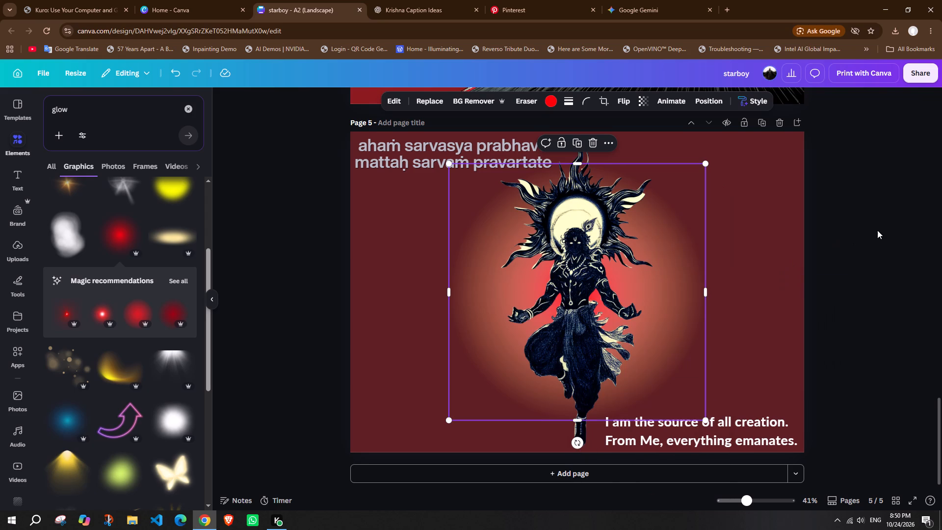
{"action": "left_click", "coordinate": [877, 230]}
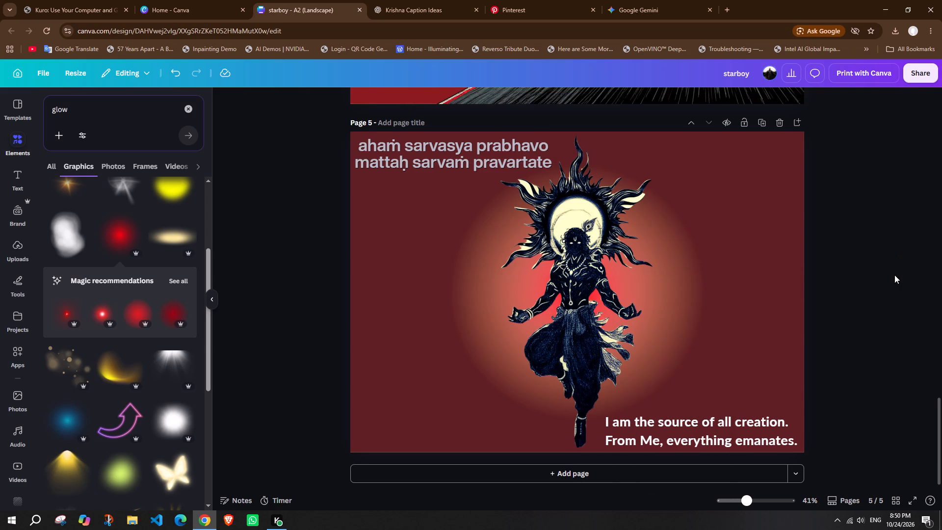
{"action": "left_click", "coordinate": [440, 0]}
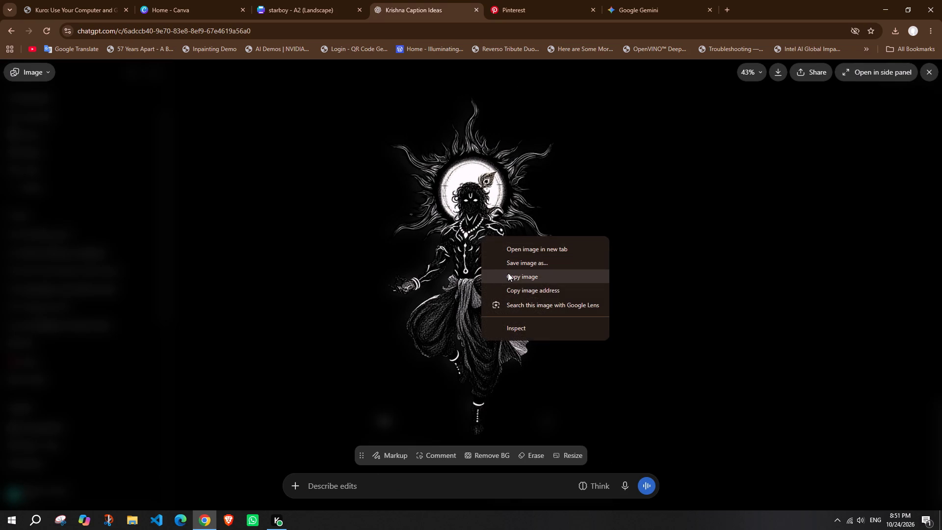
{"action": "left_click", "coordinate": [508, 273]}
{"action": "left_click", "coordinate": [339, 0]}
{"action": "left_click", "coordinate": [576, 226]}
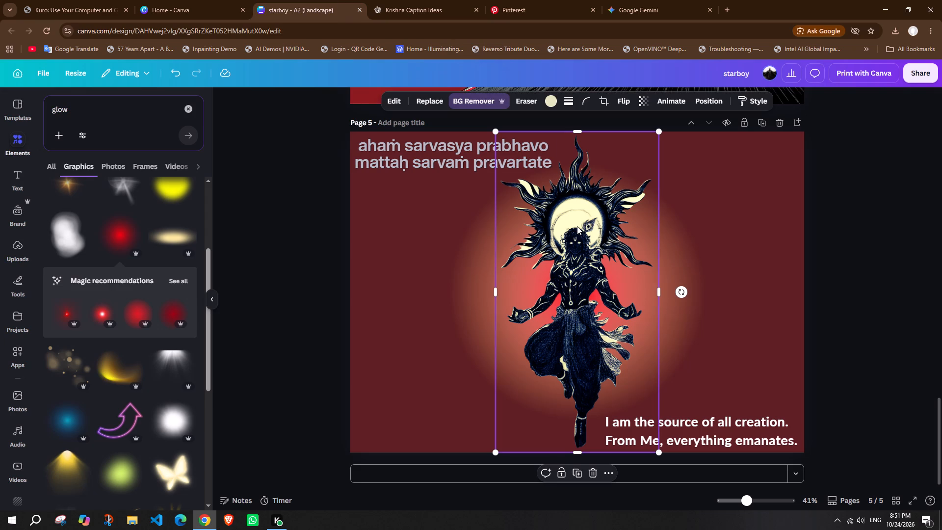
{"action": "key", "text": "Delete"}
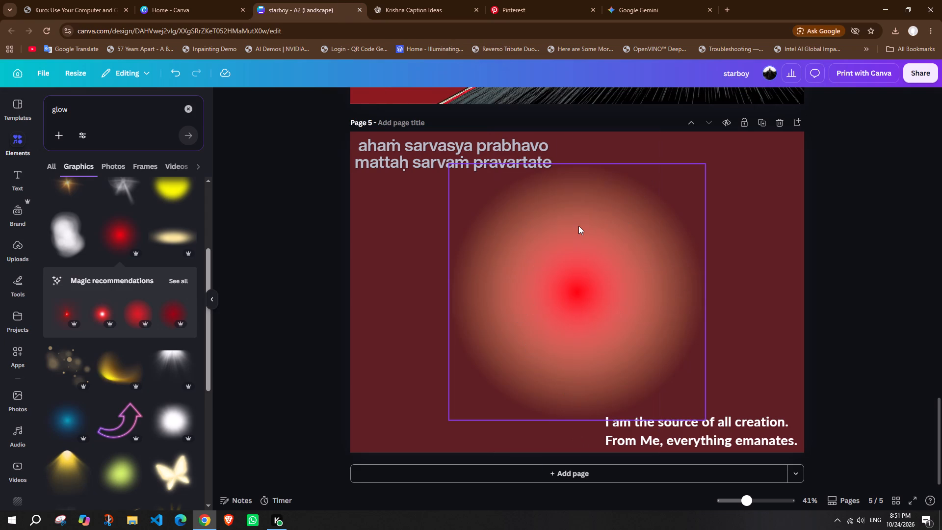
{"action": "key", "text": "ctrl+v"}
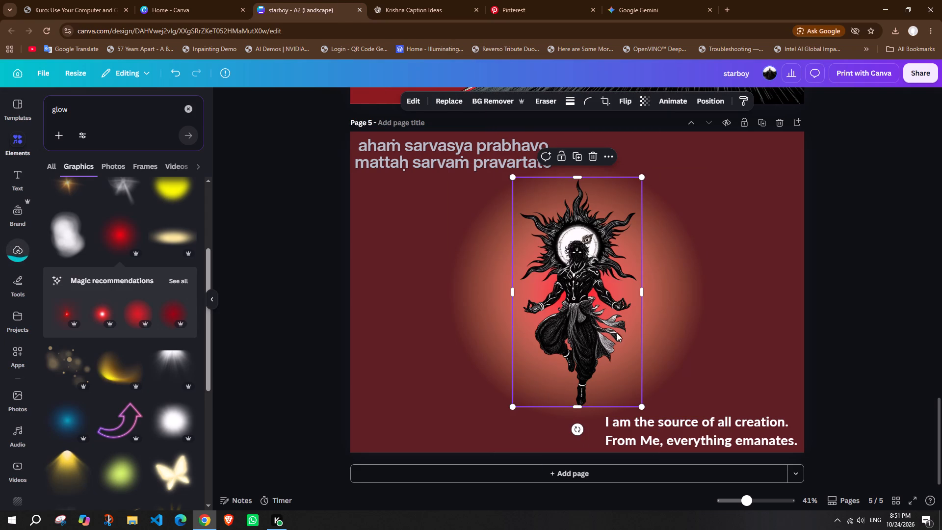
Enlarge the pasted figure to the full page height, centred over the glows.
{"action": "left_click_drag", "start_coordinate": [642, 176], "coordinate": [671, 137]}
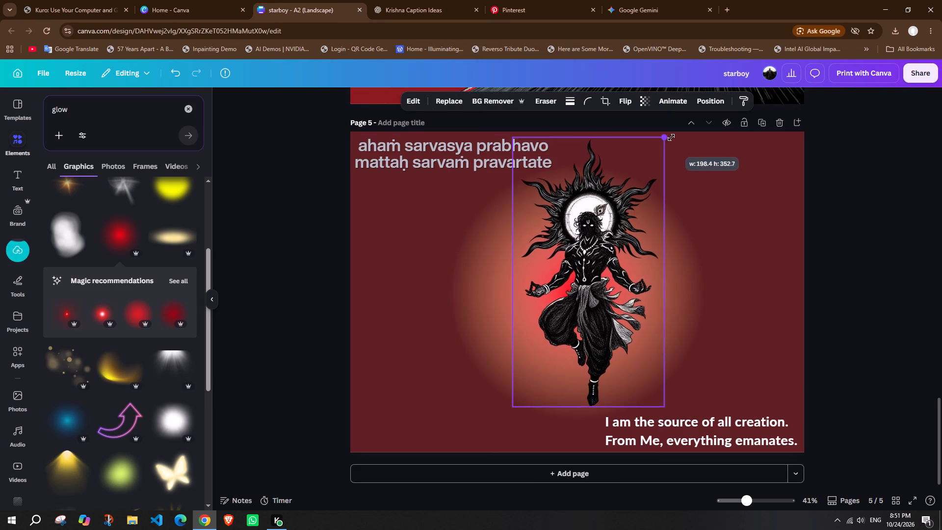
{"action": "left_click_drag", "start_coordinate": [671, 137], "coordinate": [675, 133]}
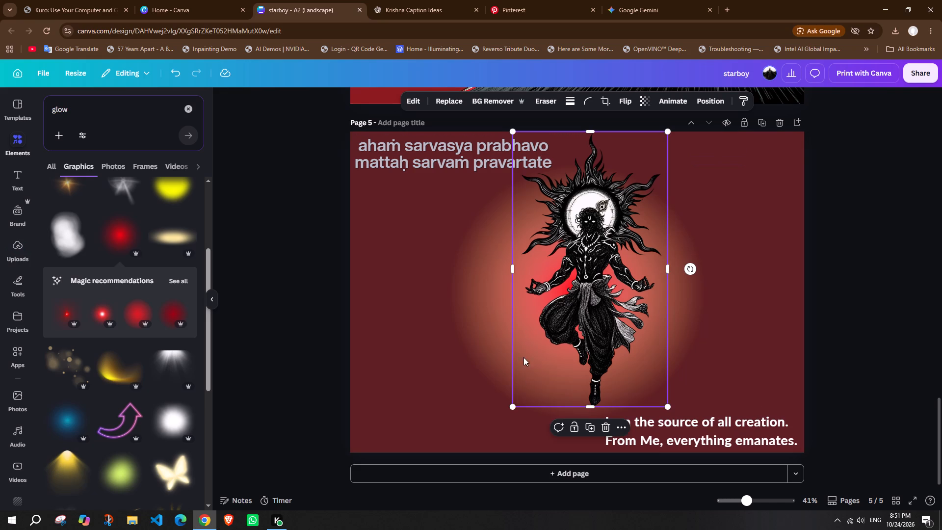
{"action": "left_click_drag", "start_coordinate": [515, 407], "coordinate": [489, 447]}
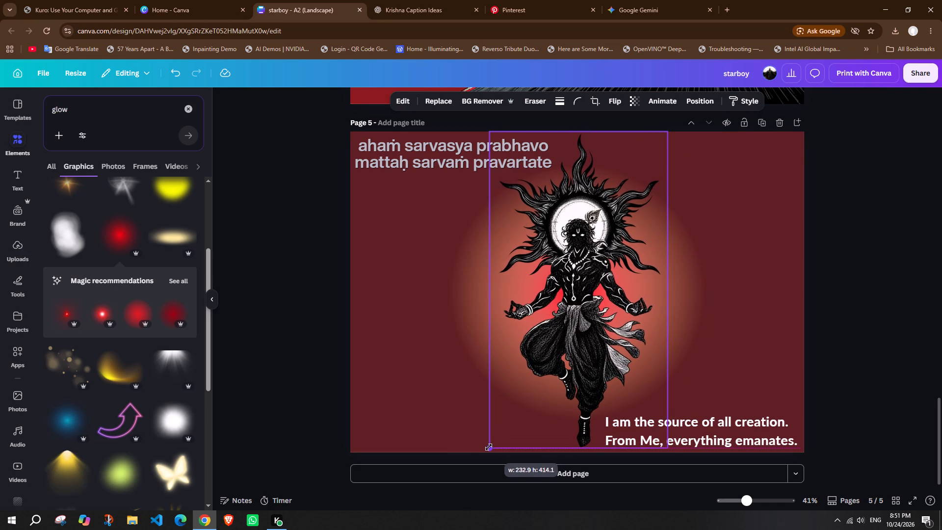
{"action": "left_click_drag", "start_coordinate": [489, 447], "coordinate": [487, 450]}
Try several filters on the new figure, including Myst and the duotones Classic and Mustard, ending with the Fuchsia duotone.
{"action": "left_click", "coordinate": [570, 331]}
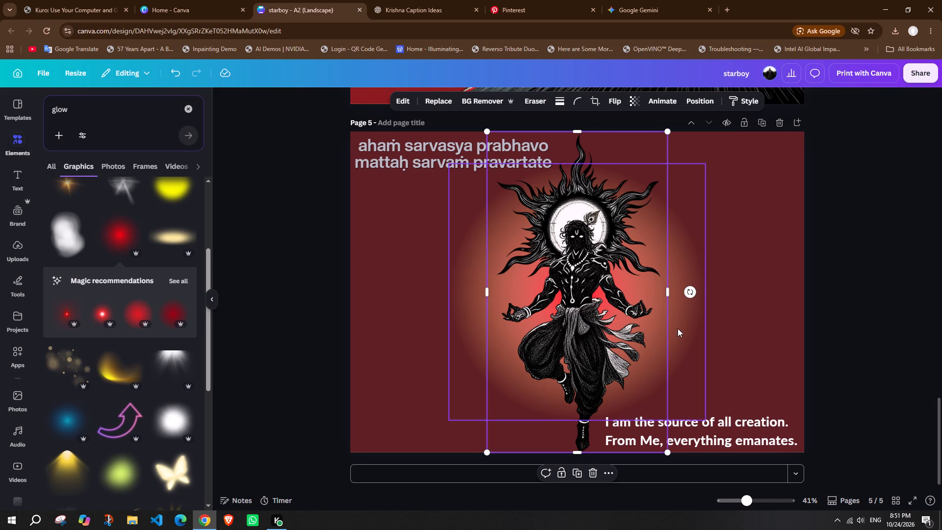
{"action": "left_click", "coordinate": [410, 103]}
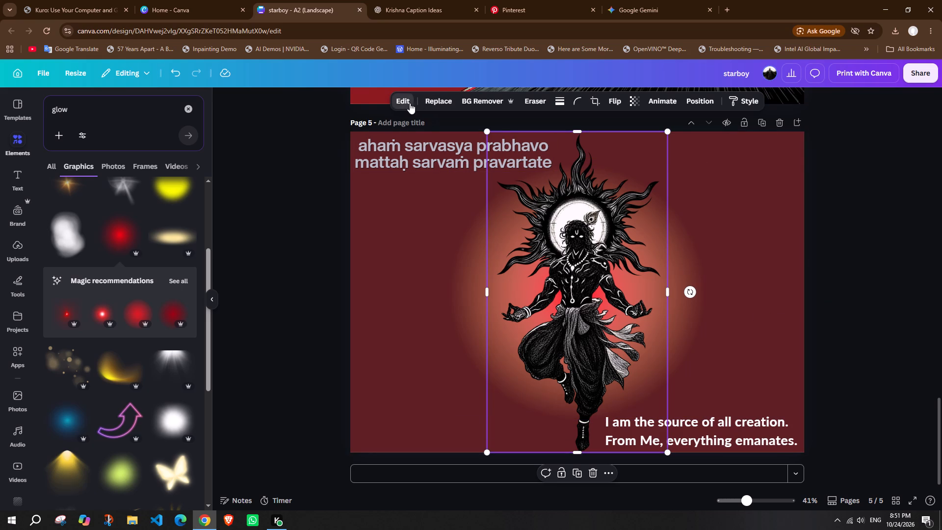
{"action": "left_click", "coordinate": [190, 400]}
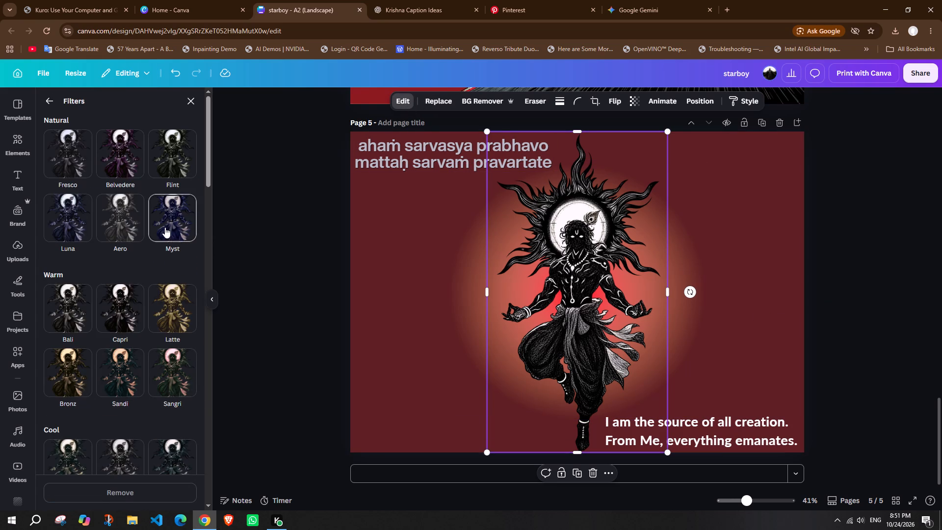
{"action": "left_click", "coordinate": [165, 227]}
{"action": "scroll", "coordinate": [150, 249], "scroll_direction": "down", "scroll_amount": 20}
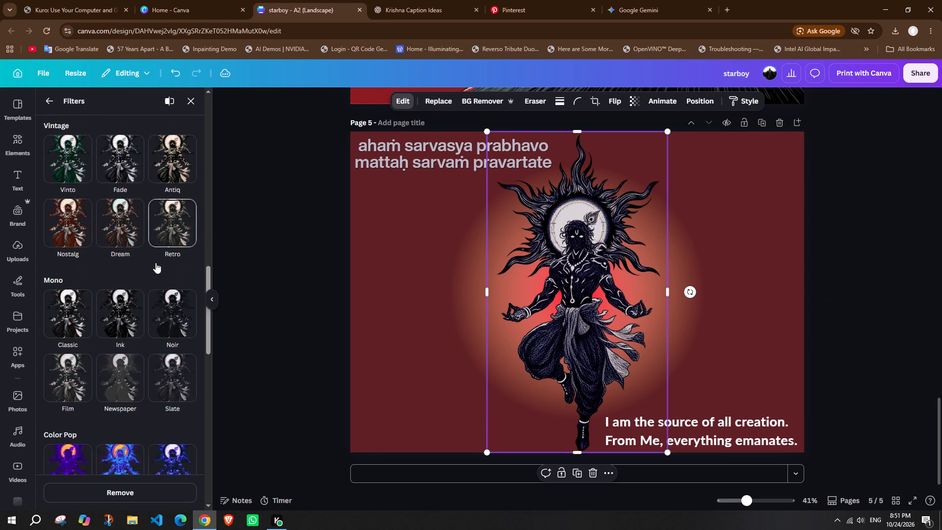
{"action": "scroll", "coordinate": [156, 263], "scroll_direction": "down", "scroll_amount": 2}
{"action": "scroll", "coordinate": [156, 262], "scroll_direction": "up", "scroll_amount": 4}
{"action": "left_click", "coordinate": [72, 172]}
{"action": "scroll", "coordinate": [128, 209], "scroll_direction": "down", "scroll_amount": 5}
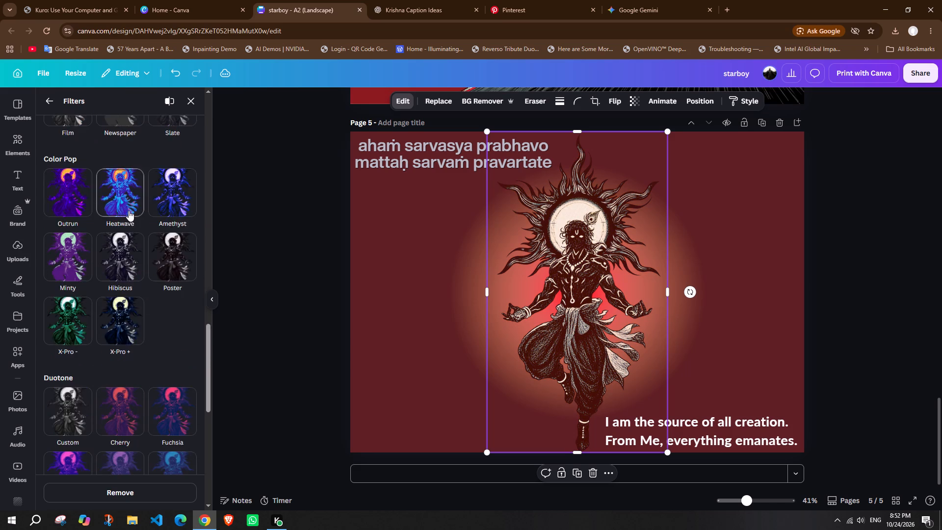
{"action": "scroll", "coordinate": [130, 212], "scroll_direction": "down", "scroll_amount": 16}
{"action": "left_click", "coordinate": [117, 424]}
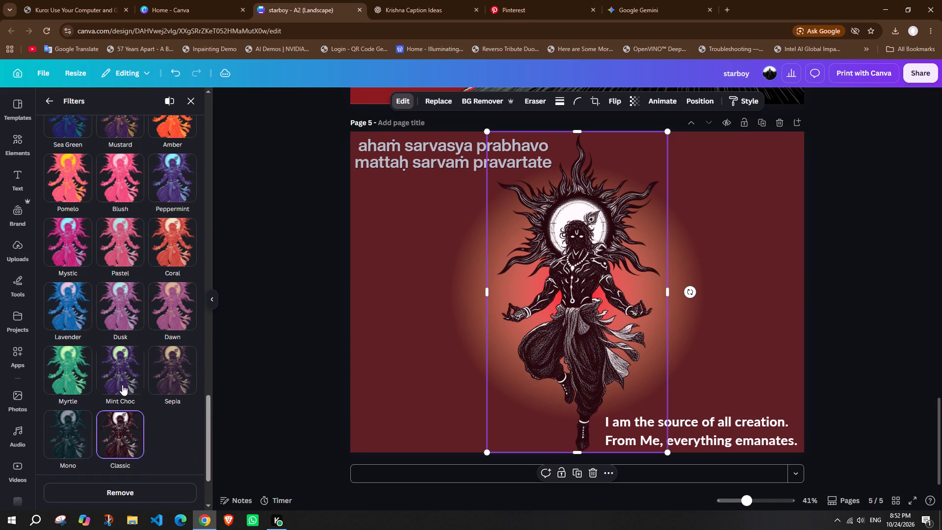
{"action": "scroll", "coordinate": [103, 363], "scroll_direction": "up", "scroll_amount": 3}
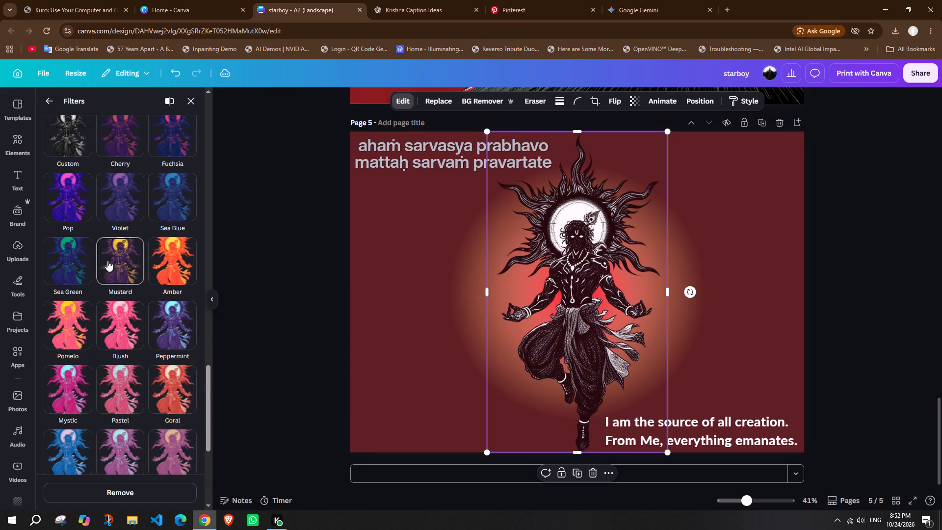
{"action": "left_click", "coordinate": [112, 265]}
{"action": "scroll", "coordinate": [113, 268], "scroll_direction": "up", "scroll_amount": 1}
{"action": "left_click", "coordinate": [164, 197]}
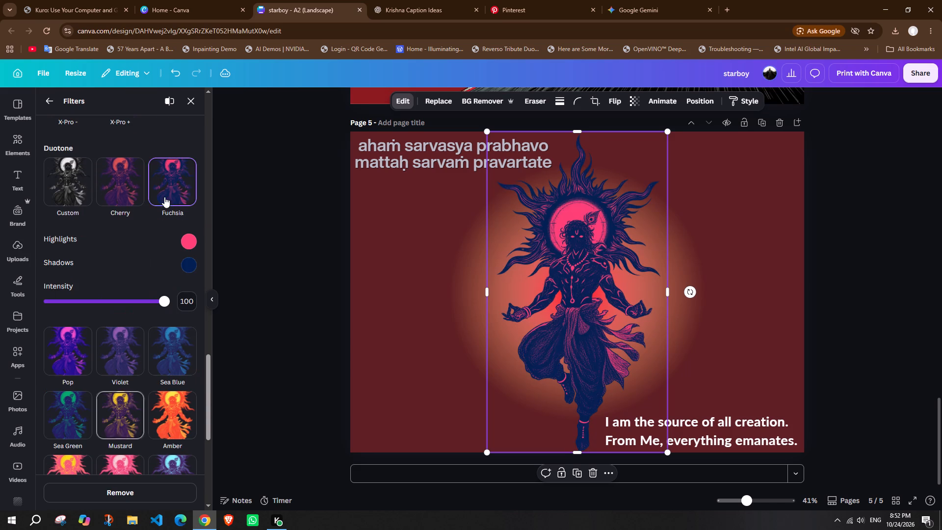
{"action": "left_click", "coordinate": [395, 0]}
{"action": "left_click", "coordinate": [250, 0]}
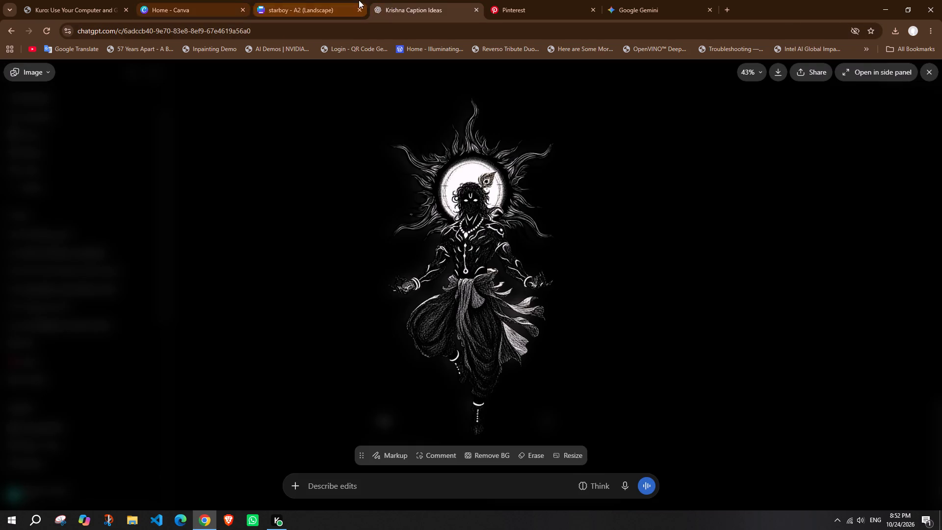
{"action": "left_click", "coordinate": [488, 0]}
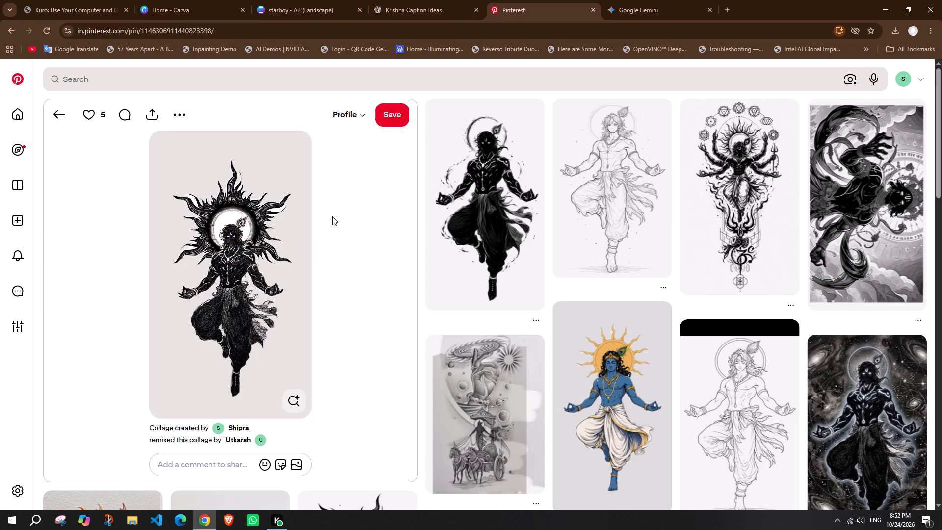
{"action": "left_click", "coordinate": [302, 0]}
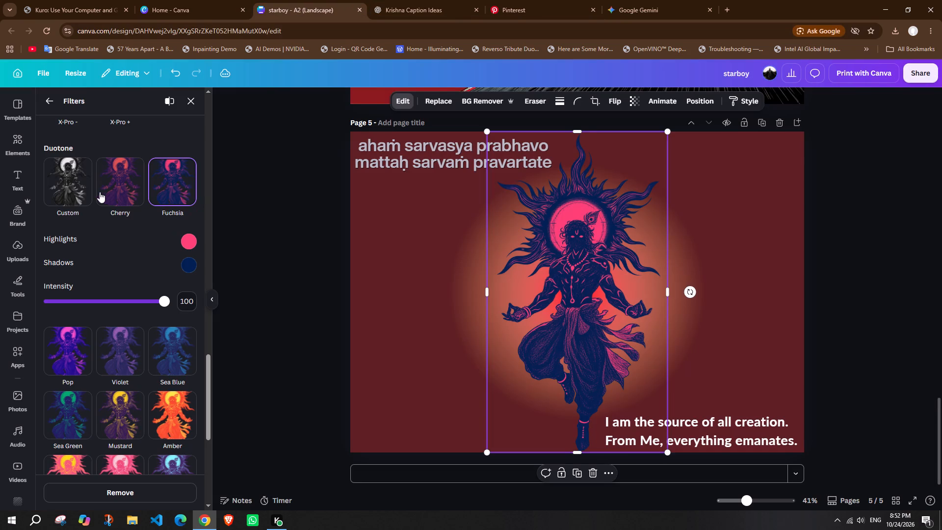
Try the Custom duotone on the Krishna figure, check the Pinterest original, and apply the Poster colour filter instead.
{"action": "left_click", "coordinate": [74, 187]}
{"action": "left_click", "coordinate": [523, 0]}
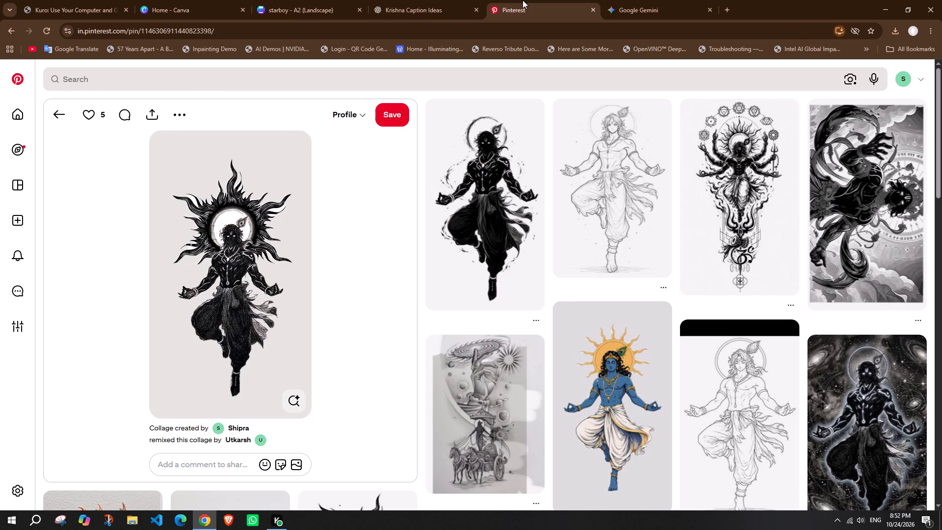
{"action": "left_click", "coordinate": [306, 0]}
{"action": "scroll", "coordinate": [117, 266], "scroll_direction": "up", "scroll_amount": 4}
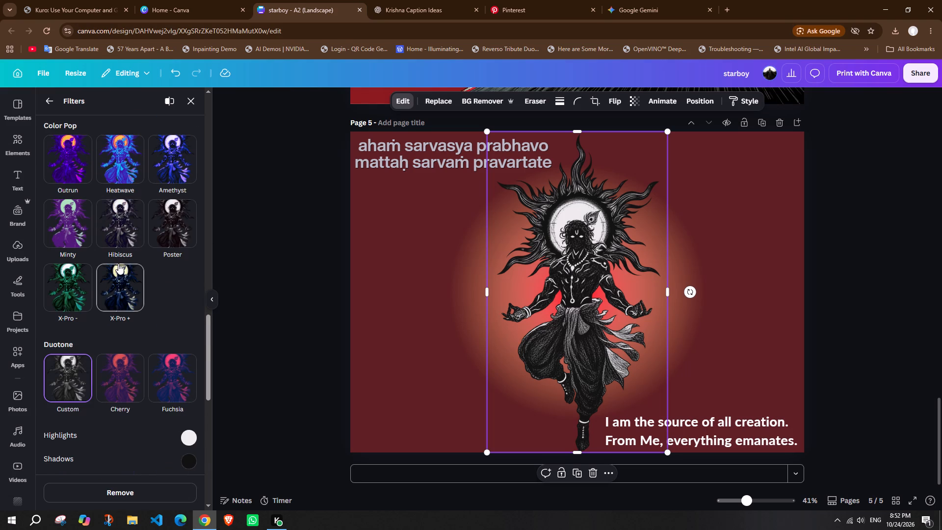
{"action": "left_click", "coordinate": [171, 226]}
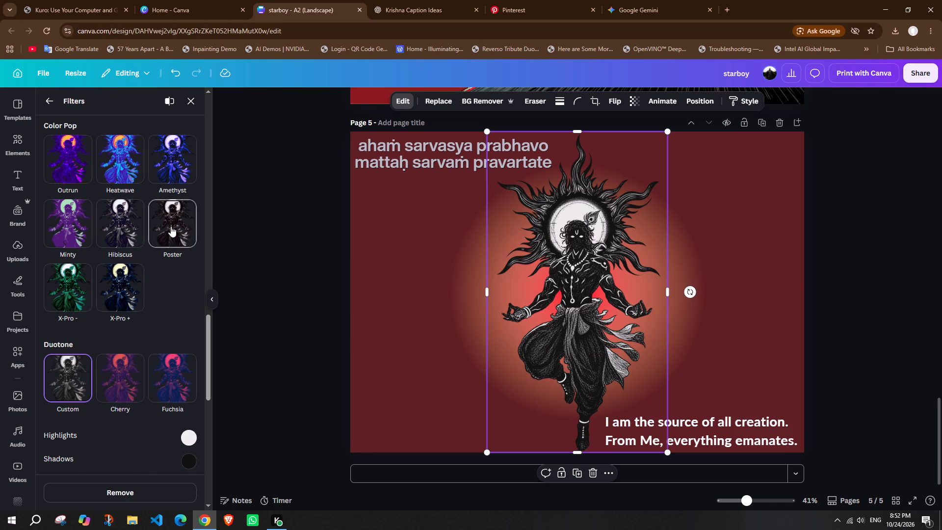
{"action": "left_click", "coordinate": [233, 221]}
{"action": "left_click", "coordinate": [262, 230]}
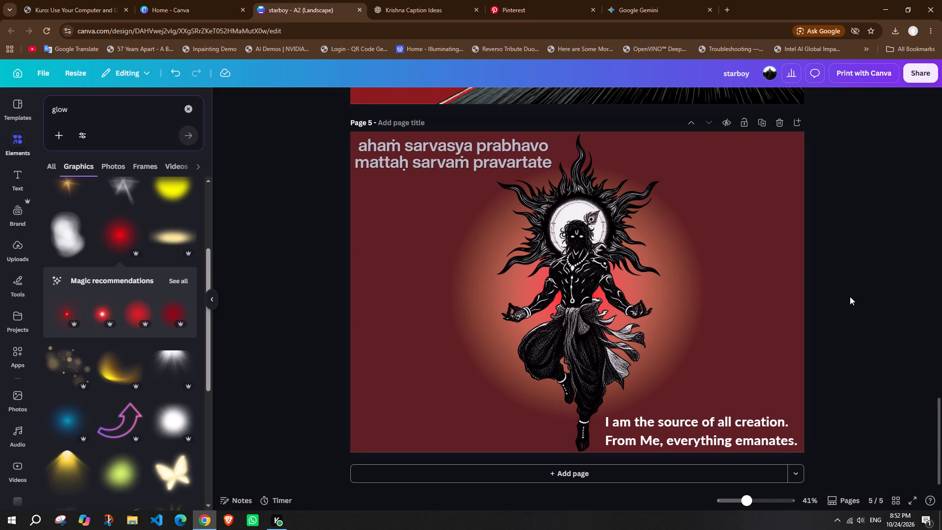
{"action": "scroll", "coordinate": [850, 296], "scroll_direction": "up", "scroll_amount": 7}
{"action": "scroll", "coordinate": [849, 295], "scroll_direction": "down", "scroll_amount": 12}
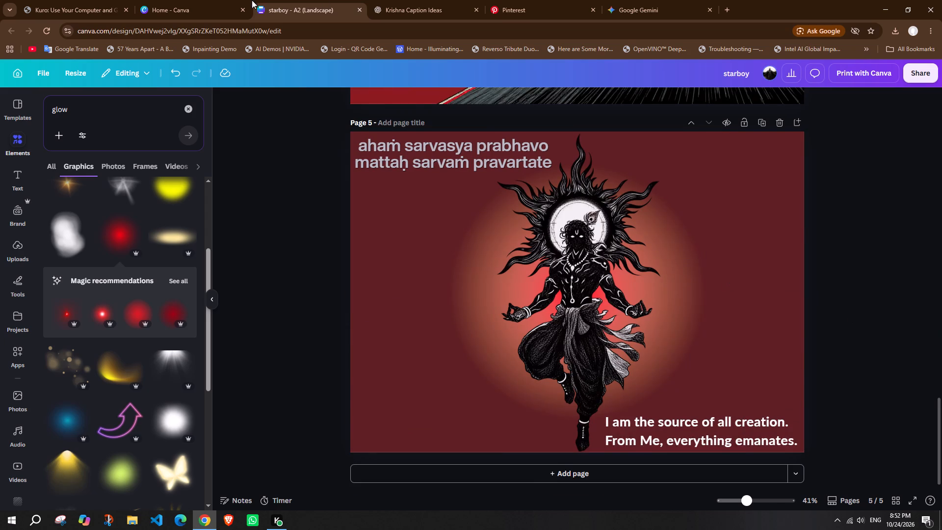
Open the Posters-Hoz A4 landscape design from the Canva home page and go to its blank page 17.
{"action": "left_click", "coordinate": [198, 0]}
{"action": "left_click", "coordinate": [415, 350]}
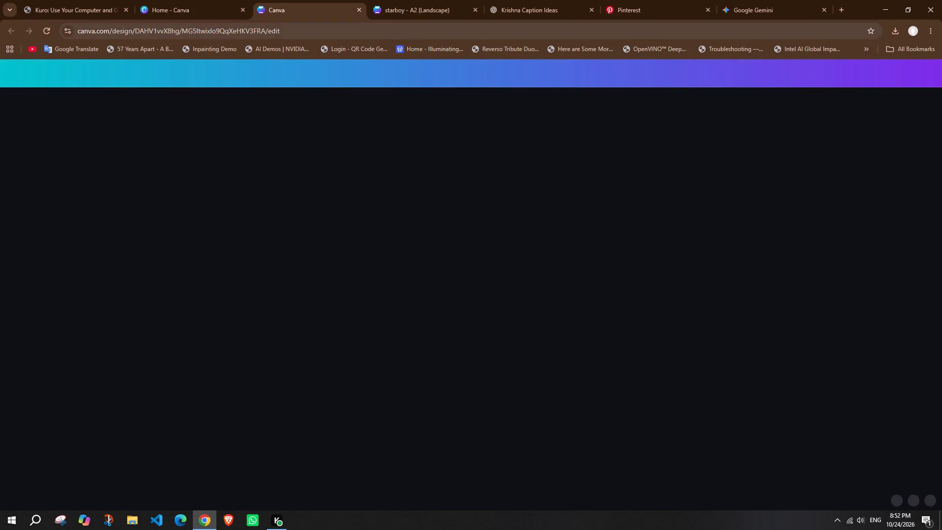
{"action": "scroll", "coordinate": [551, 219], "scroll_direction": "down", "scroll_amount": 20}
{"action": "scroll", "coordinate": [551, 219], "scroll_direction": "down", "scroll_amount": 5}
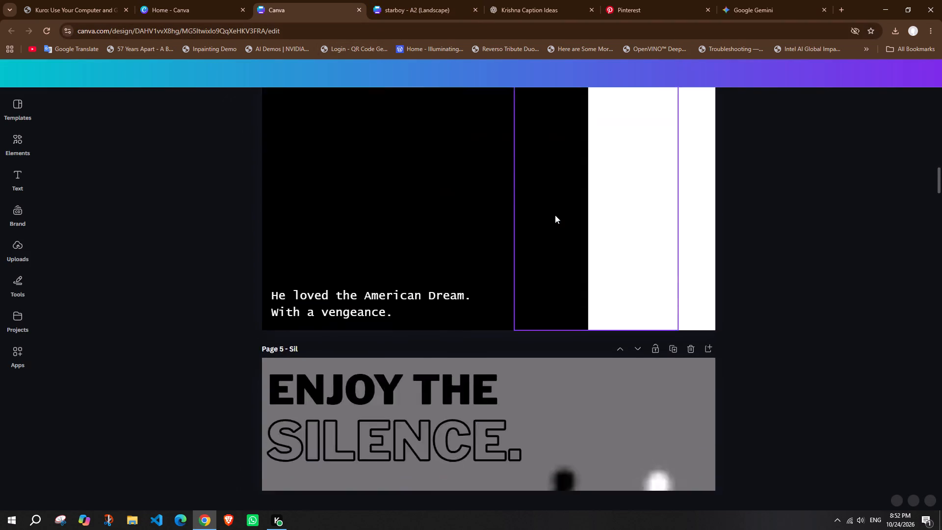
{"action": "scroll", "coordinate": [555, 215], "scroll_direction": "down", "scroll_amount": 20}
{"action": "scroll", "coordinate": [555, 215], "scroll_direction": "down", "scroll_amount": 19}
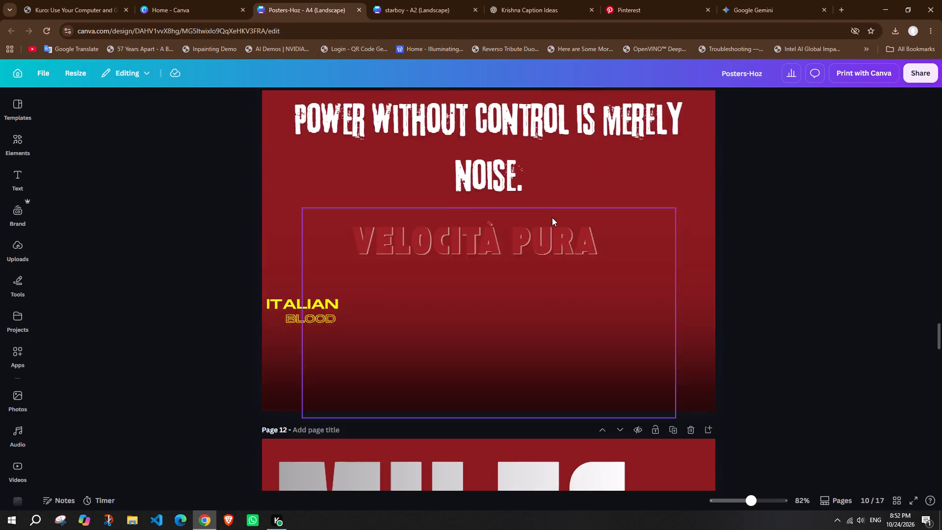
{"action": "scroll", "coordinate": [552, 217], "scroll_direction": "down", "scroll_amount": 11}
{"action": "scroll", "coordinate": [549, 222], "scroll_direction": "down", "scroll_amount": 14}
{"action": "scroll", "coordinate": [589, 281], "scroll_direction": "down", "scroll_amount": 9}
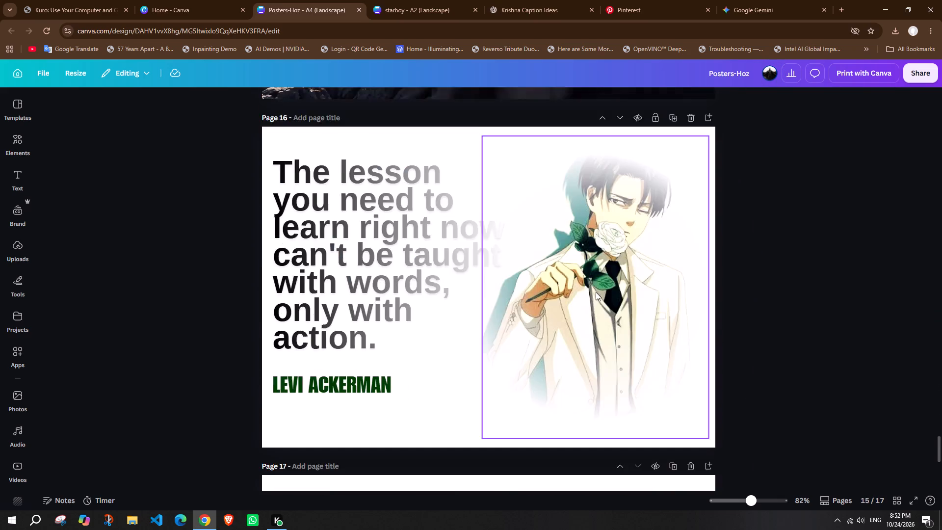
{"action": "scroll", "coordinate": [596, 292], "scroll_direction": "down", "scroll_amount": 12}
Set the background of page 17 to #5e1f23, copying the colour code from the background of page 5 in starboy.
{"action": "left_click", "coordinate": [616, 236]}
{"action": "left_click", "coordinate": [485, 95]}
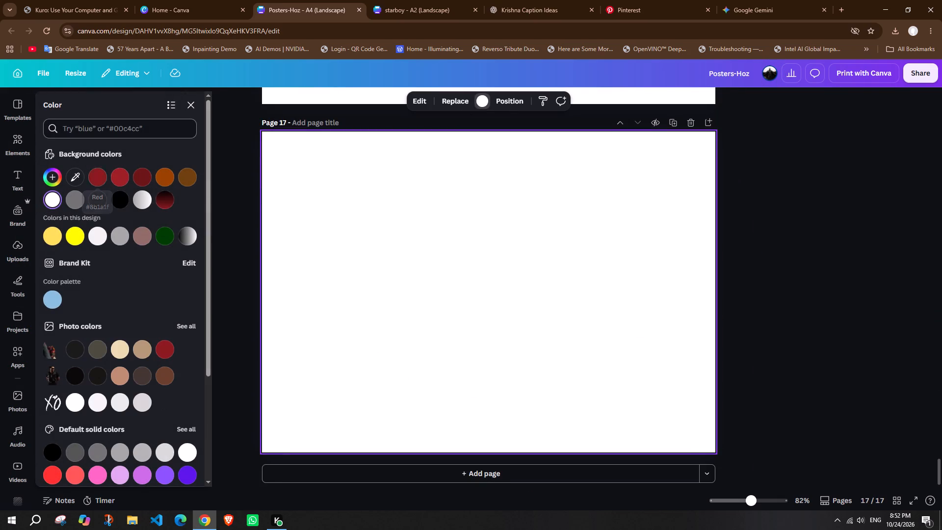
{"action": "left_click", "coordinate": [100, 128]}
{"action": "key", "text": "ctrl+v"}
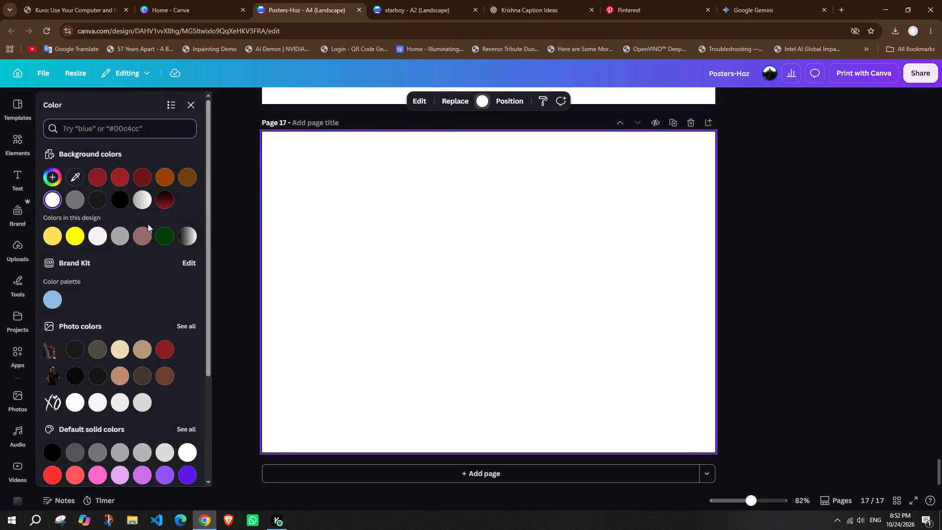
{"action": "left_click", "coordinate": [374, 0]}
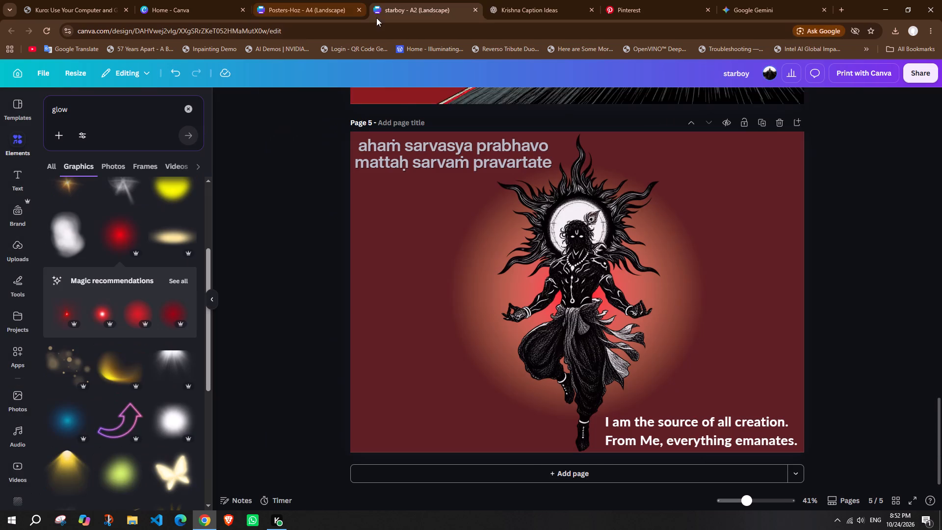
{"action": "left_click", "coordinate": [372, 226]}
{"action": "left_click", "coordinate": [545, 96]}
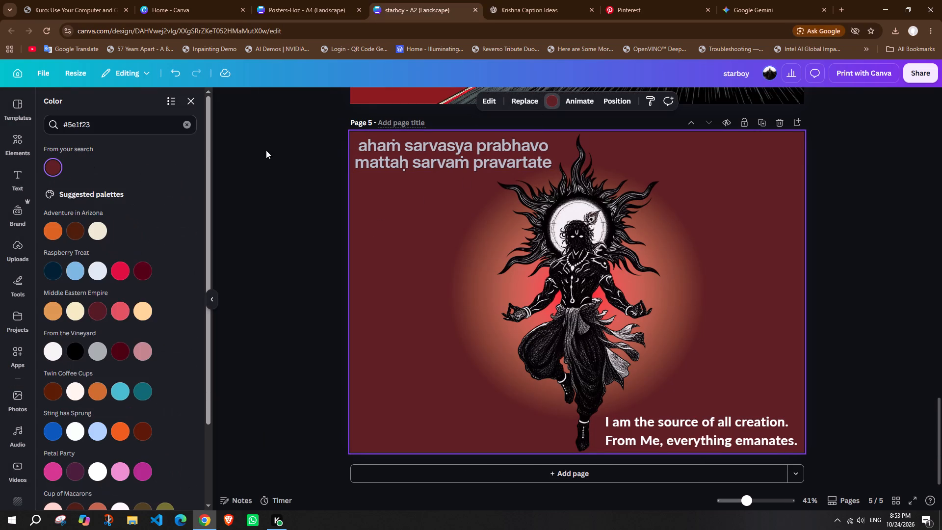
{"action": "left_click", "coordinate": [109, 126]}
{"action": "left_click_drag", "start_coordinate": [109, 126], "coordinate": [51, 122]}
{"action": "key", "text": "ctrl+c"}
{"action": "left_click", "coordinate": [268, 0]}
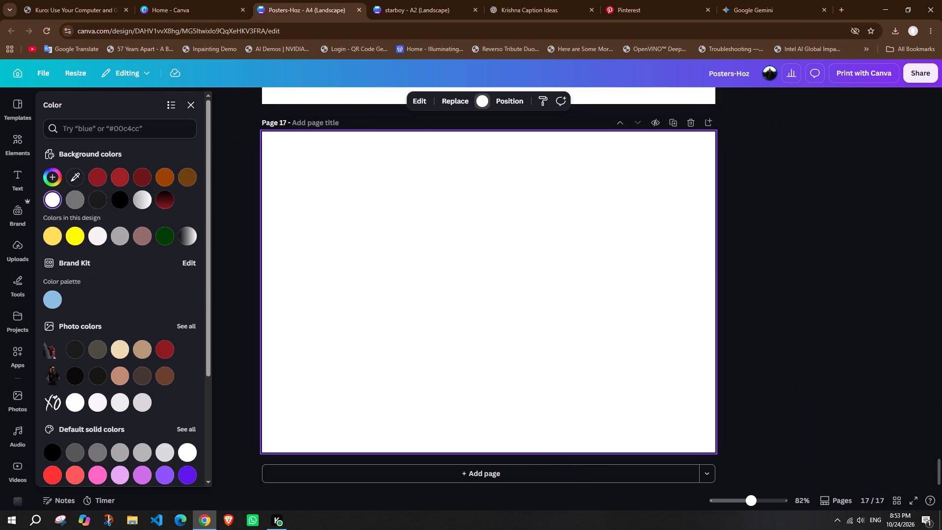
{"action": "left_click", "coordinate": [101, 125]}
{"action": "key", "text": "ctrl+v"}
{"action": "left_click", "coordinate": [58, 175]}
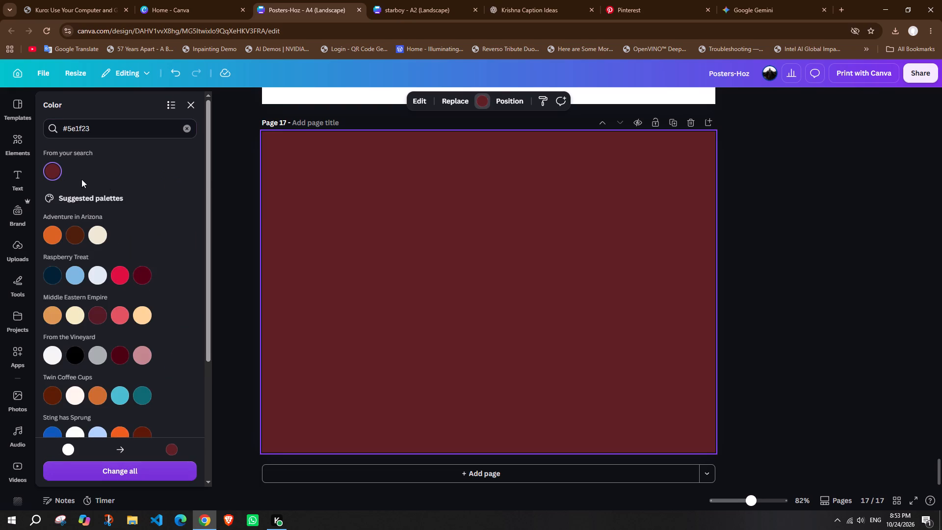
{"action": "left_click", "coordinate": [771, 248]}
Copy the figure, glows and both texts from page 5 of starboy and paste them onto page 17 of Posters-Hoz.
{"action": "left_click", "coordinate": [443, 0]}
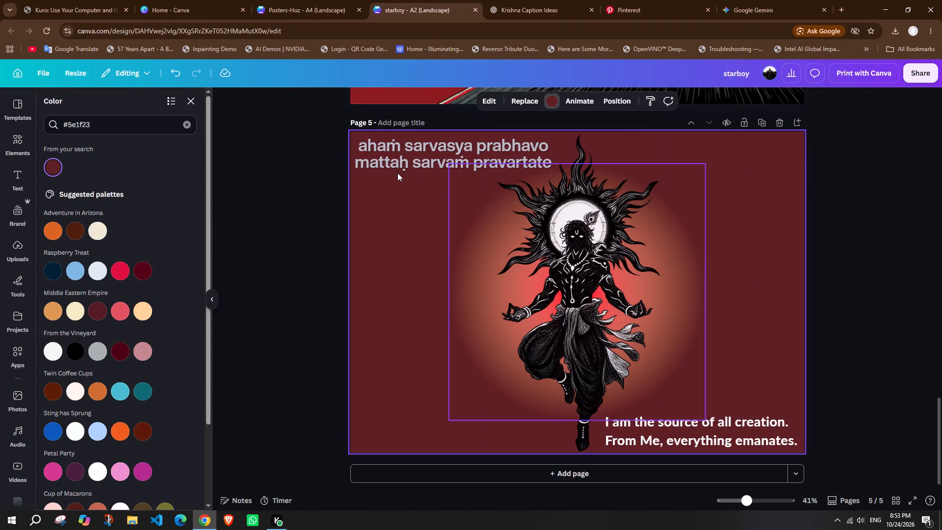
{"action": "left_click_drag", "start_coordinate": [315, 141], "coordinate": [778, 447]}
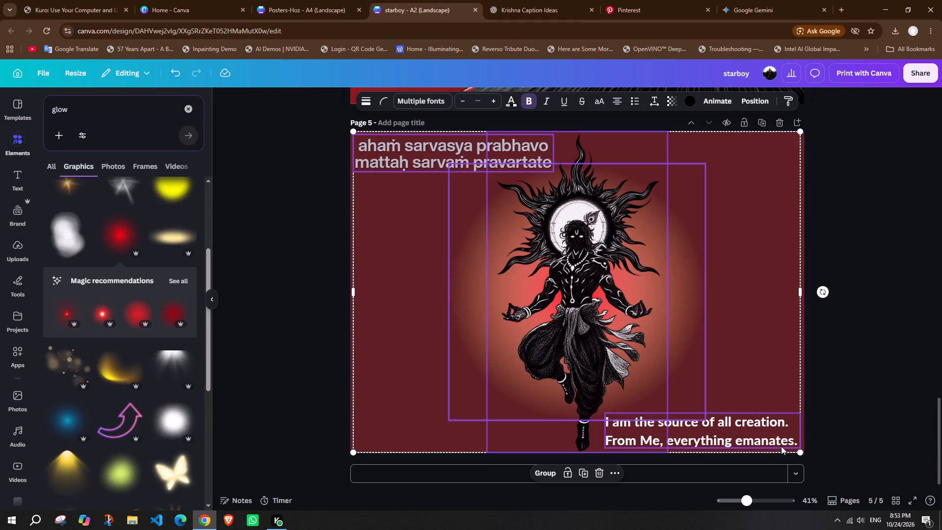
{"action": "key", "text": "ctrl+c"}
{"action": "left_click", "coordinate": [310, 0]}
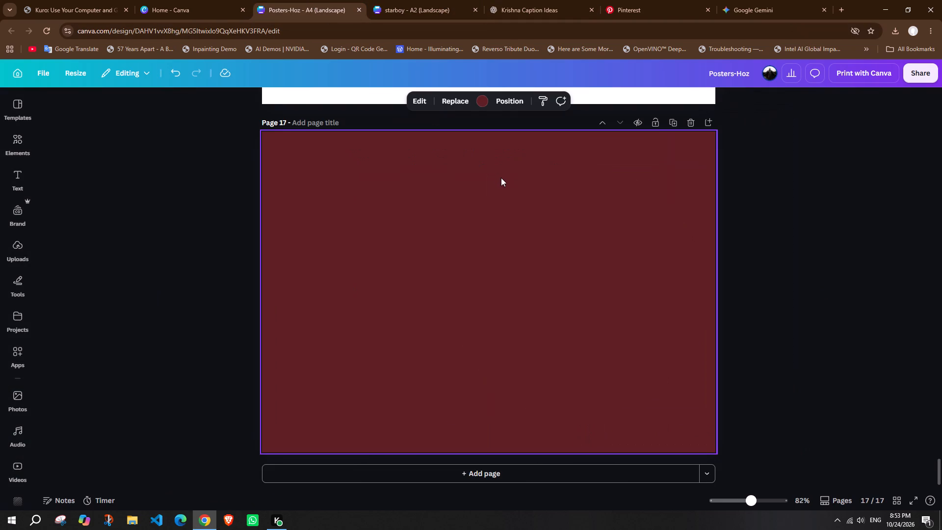
{"action": "key", "text": "ctrl+v"}
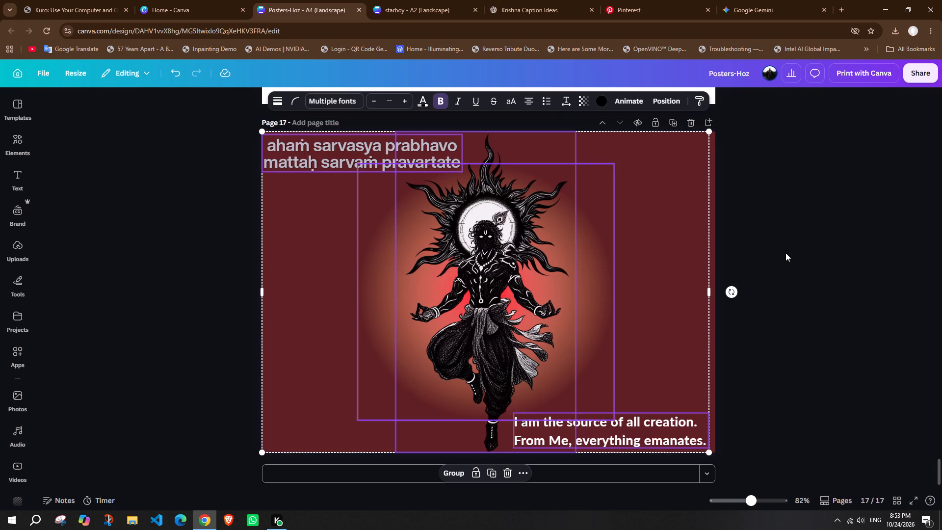
{"action": "left_click", "coordinate": [785, 253]}
Centre the Krishna figure and the glow behind it horizontally on page 17, picking the red glow from the layers.
{"action": "left_click", "coordinate": [547, 259]}
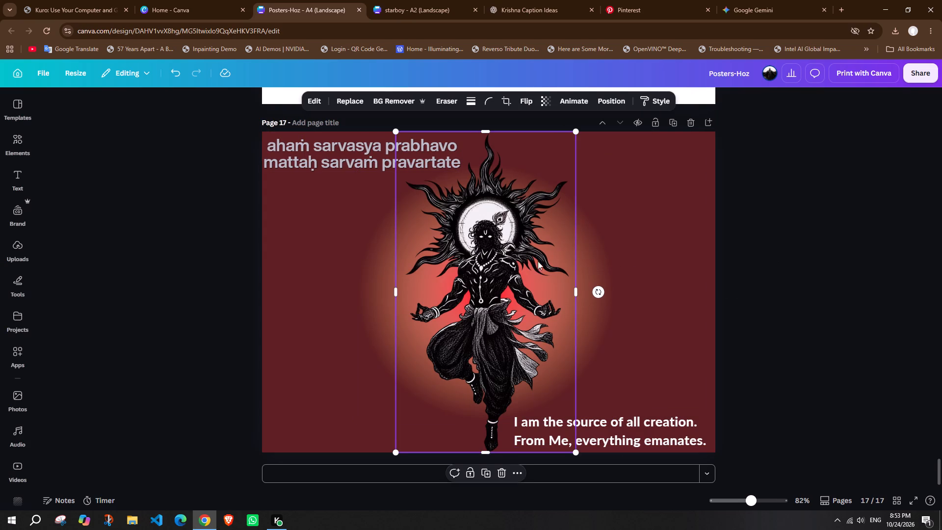
{"action": "left_click", "coordinate": [496, 239]}
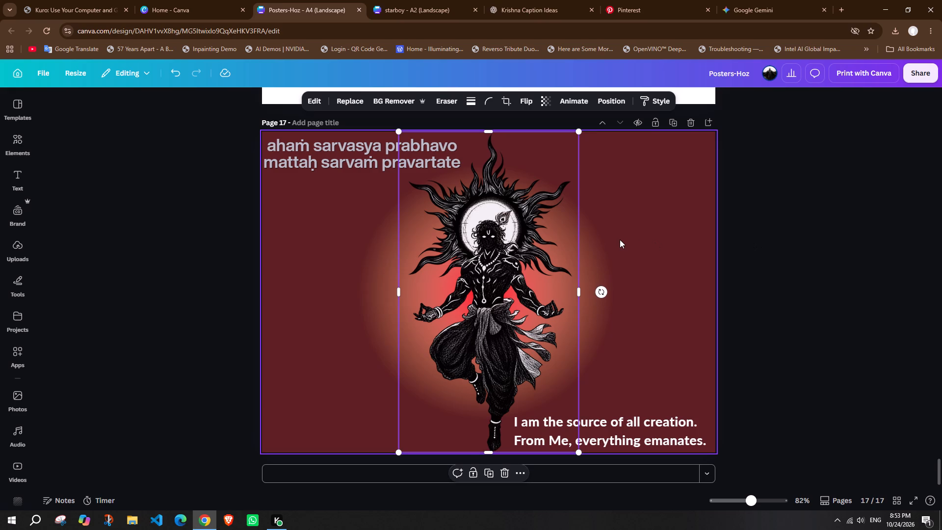
{"action": "left_click", "coordinate": [600, 242]}
{"action": "left_click", "coordinate": [595, 237]}
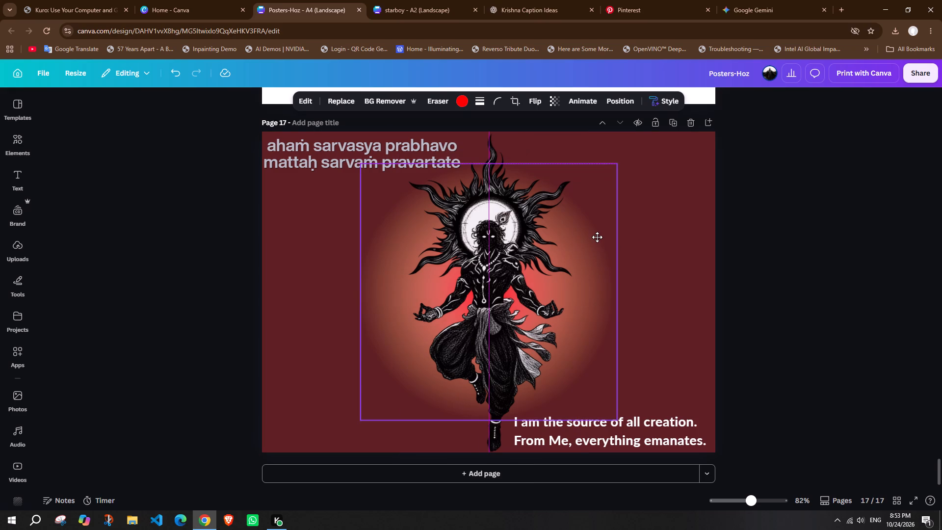
{"action": "left_click", "coordinate": [536, 278]}
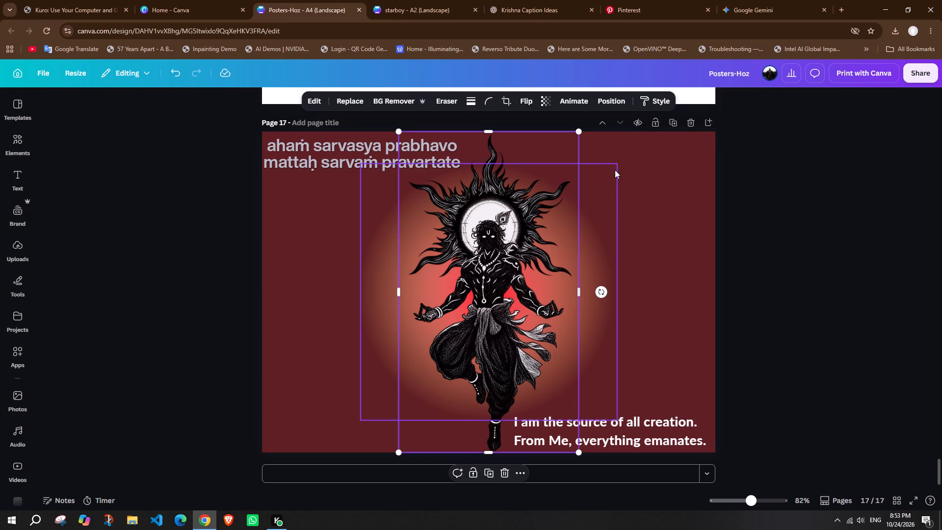
{"action": "left_click", "coordinate": [619, 98]}
{"action": "left_click", "coordinate": [157, 122]}
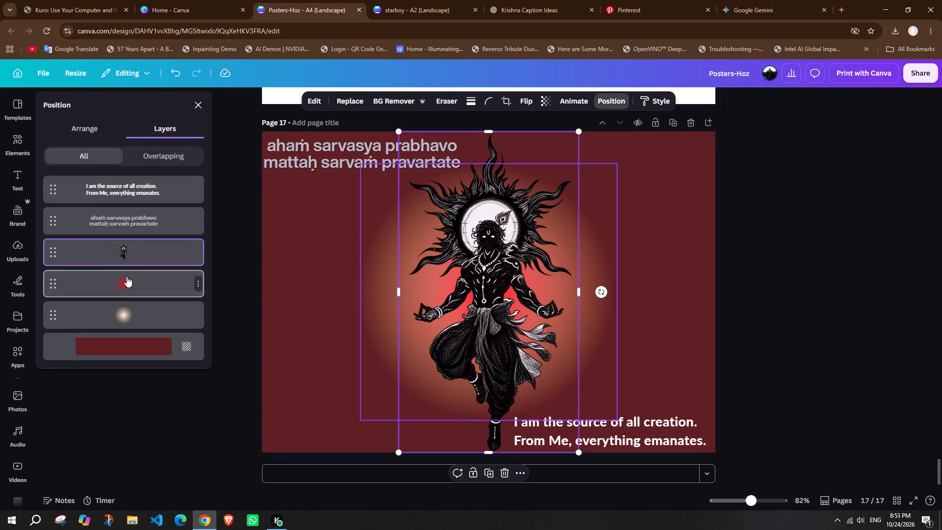
{"action": "left_click", "coordinate": [127, 276]}
{"action": "left_click", "coordinate": [391, 280]}
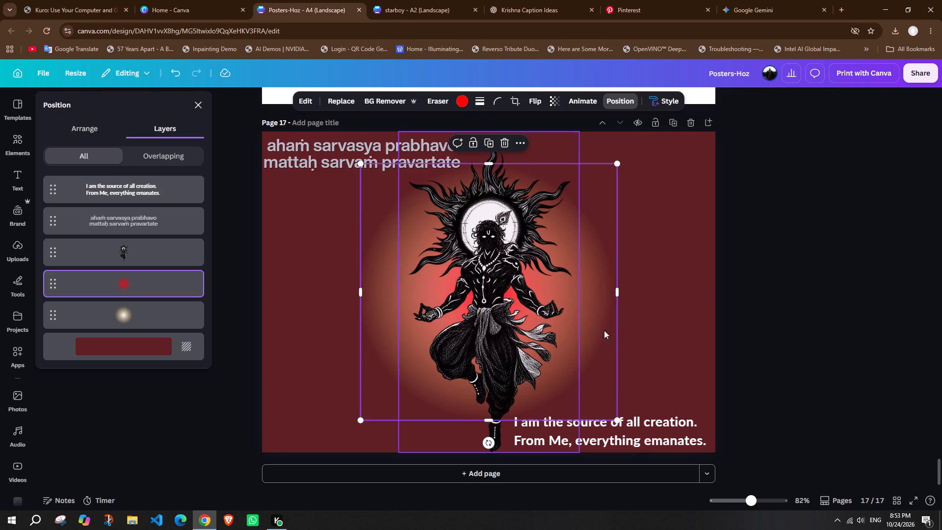
Nudge the "I am the source of all creation" text slightly closer to the page's bottom-right corner.
{"action": "left_click", "coordinate": [676, 421]}
{"action": "left_click", "coordinate": [684, 427]}
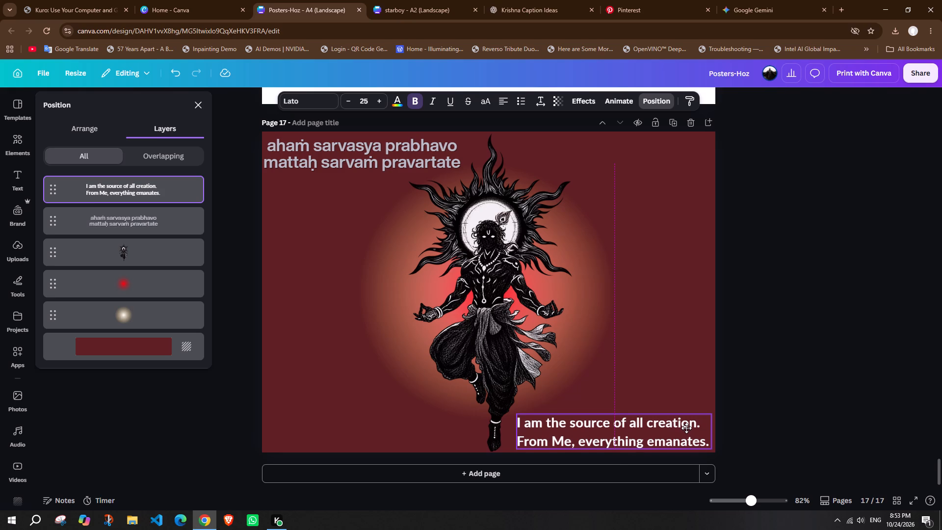
{"action": "left_click", "coordinate": [823, 370]}
{"action": "left_click", "coordinate": [824, 376]}
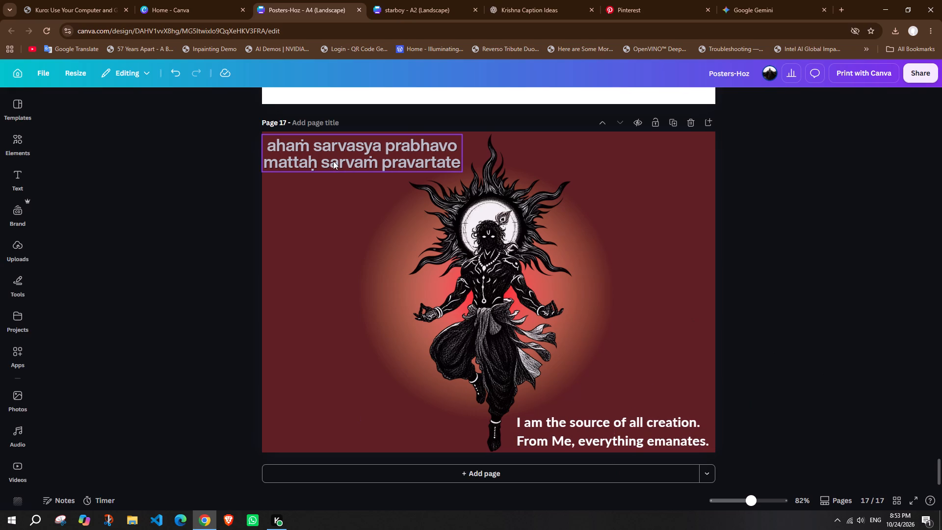
Left-align the "ahaṁ sarvasya prabhavo" verse and shift it slightly inward from the page's top-left corner.
{"action": "left_click", "coordinate": [333, 160]}
{"action": "left_click", "coordinate": [489, 98]}
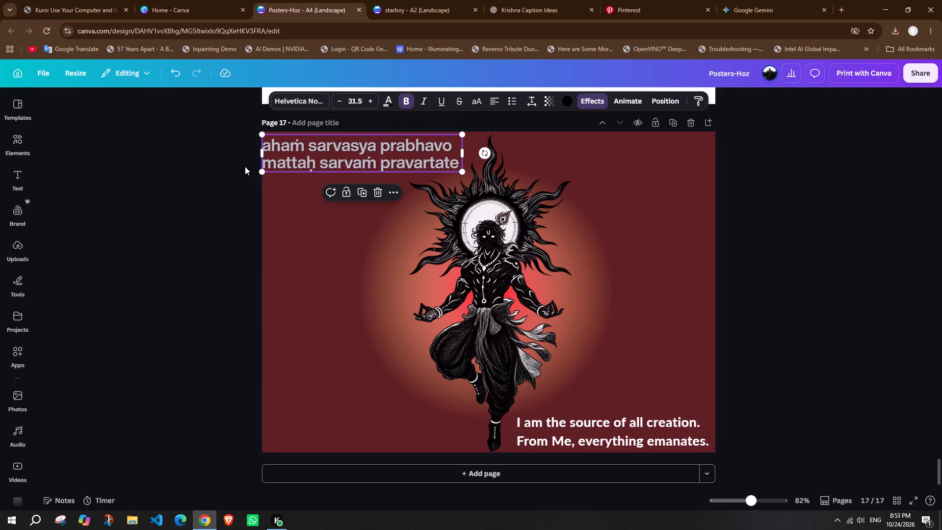
{"action": "left_click", "coordinate": [227, 173]}
{"action": "left_click_drag", "start_coordinate": [307, 158], "coordinate": [312, 159]}
{"action": "left_click", "coordinate": [724, 193]}
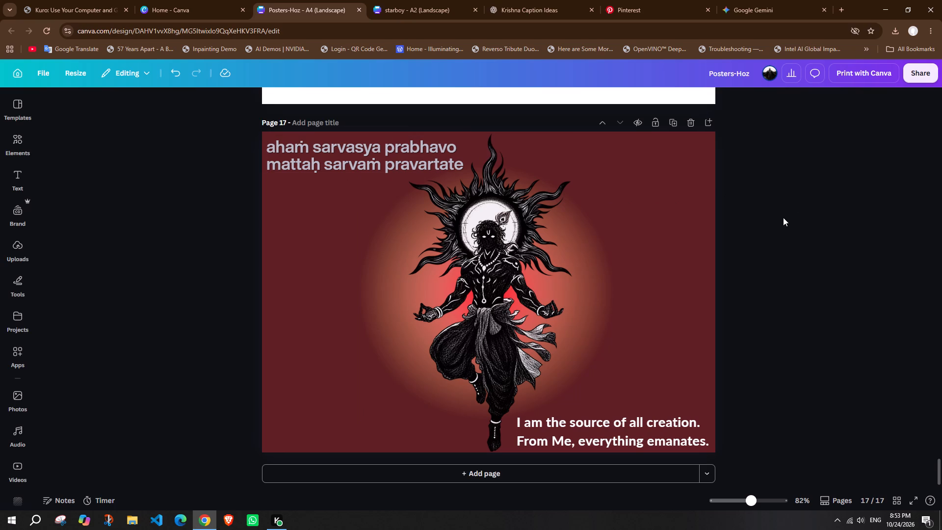
Compare the poster on page 17 of Posters-Hoz with the original on page 5 of starboy.
{"action": "left_click", "coordinate": [688, 178]}
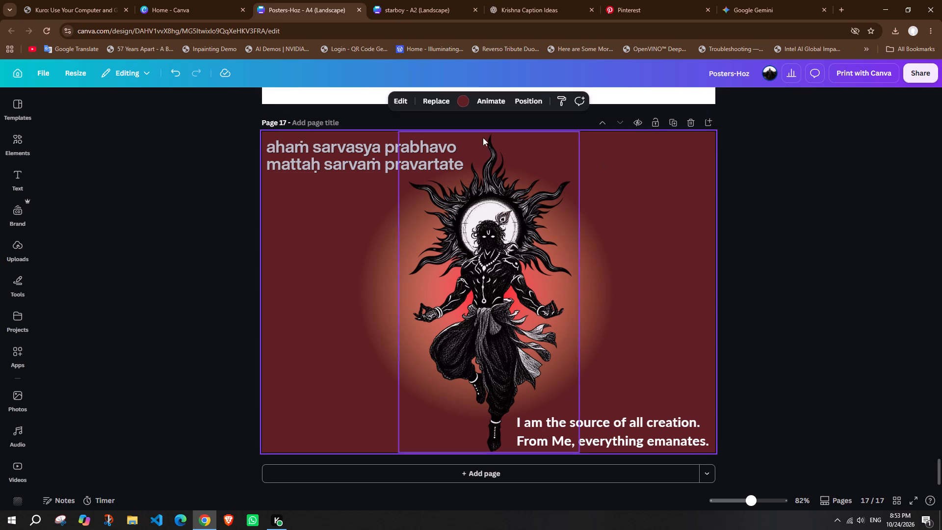
{"action": "left_click", "coordinate": [754, 154]}
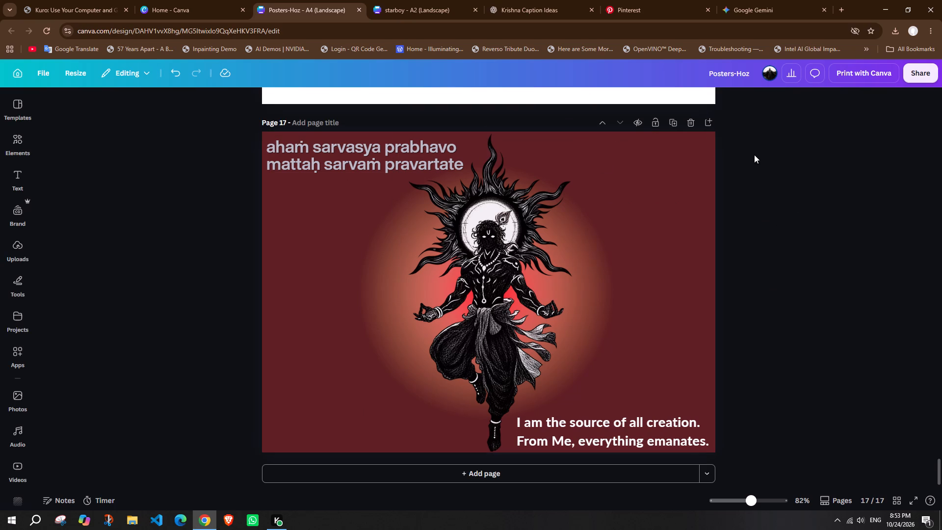
{"action": "left_click", "coordinate": [663, 154]}
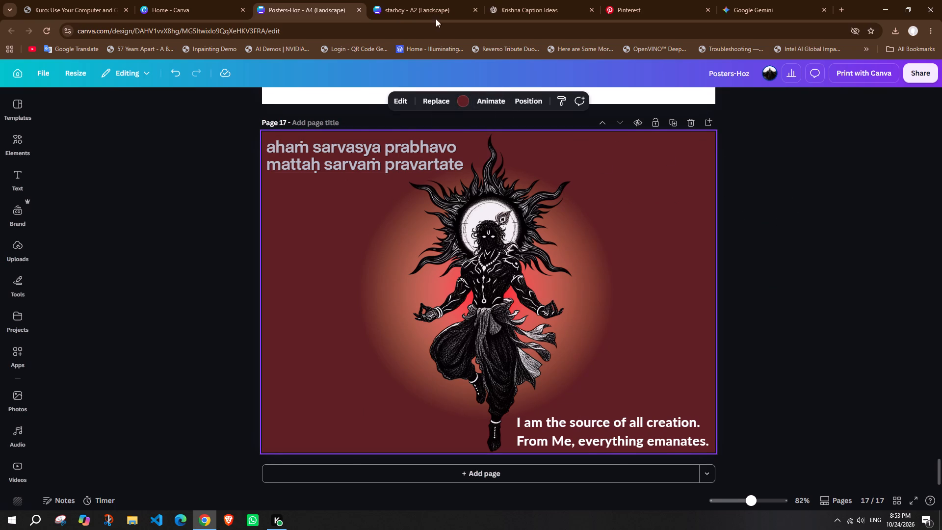
{"action": "left_click", "coordinate": [413, 0]}
{"action": "left_click", "coordinate": [828, 171]}
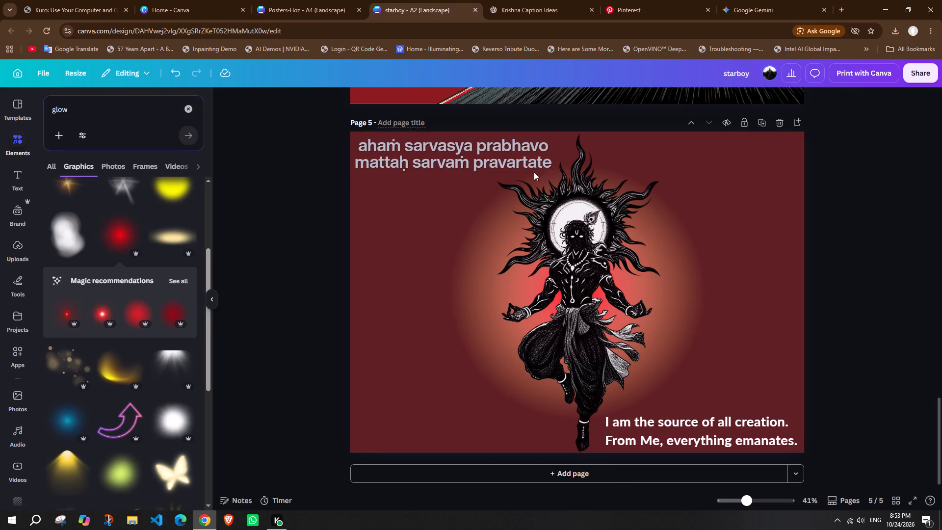
{"action": "scroll", "coordinate": [368, 181], "scroll_direction": "up", "scroll_amount": 6}
{"action": "scroll", "coordinate": [370, 179], "scroll_direction": "down", "scroll_amount": 5}
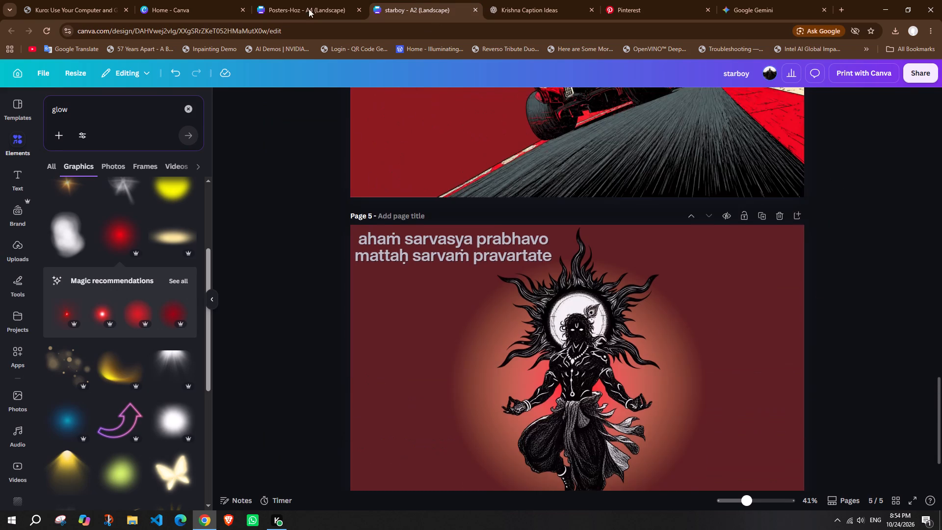
{"action": "left_click", "coordinate": [301, 0]}
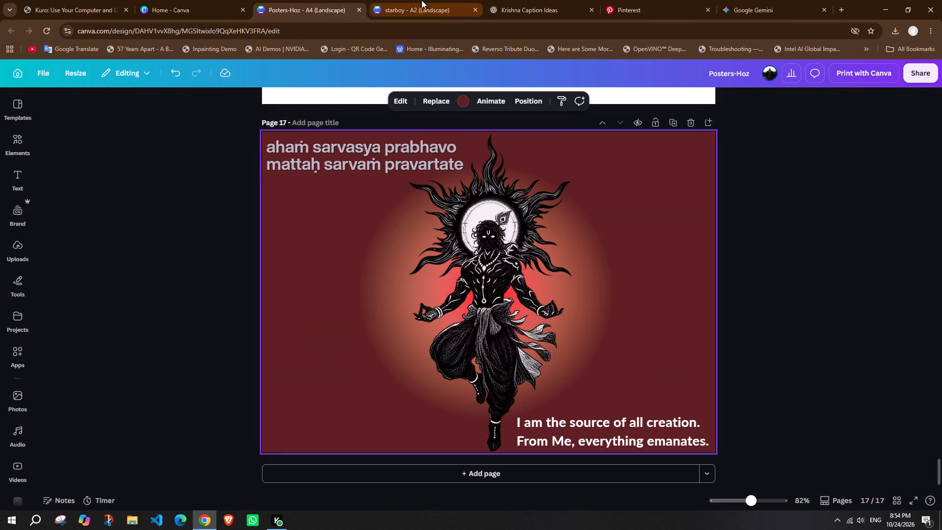
Close the starboy design and return to page 17 of Posters-Hoz.
{"action": "left_click", "coordinate": [473, 10]}
{"action": "left_click", "coordinate": [793, 218]}
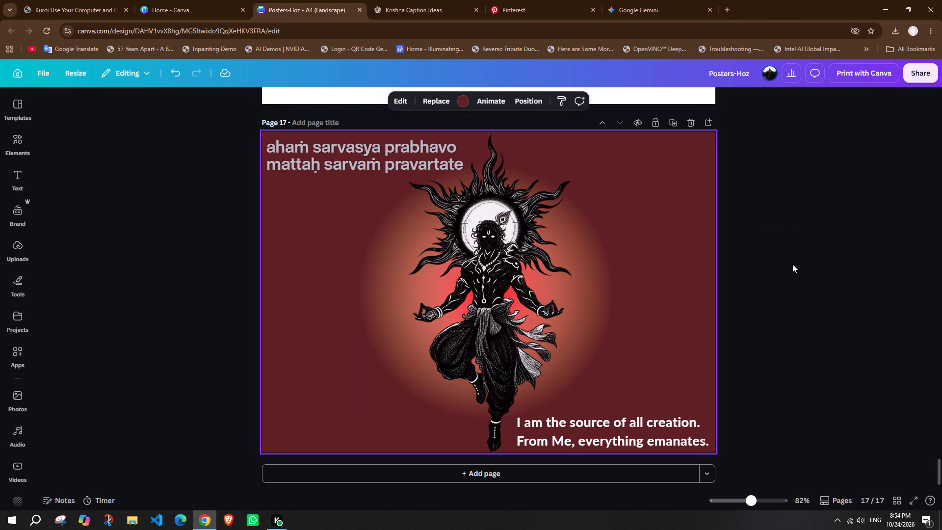
Right-align the "I am the source of all creation" text on page 17.
{"action": "left_click", "coordinate": [632, 421]}
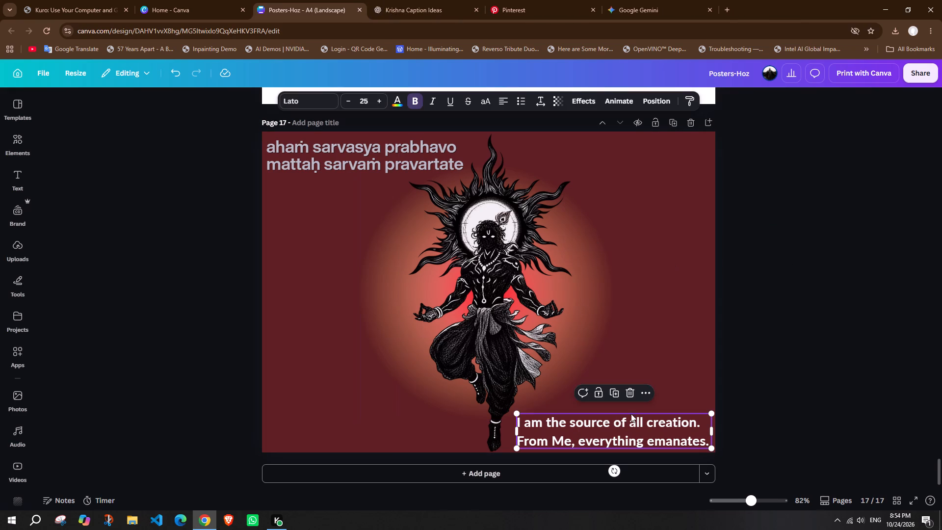
{"action": "left_click", "coordinate": [506, 100]}
{"action": "left_click", "coordinate": [506, 100]}
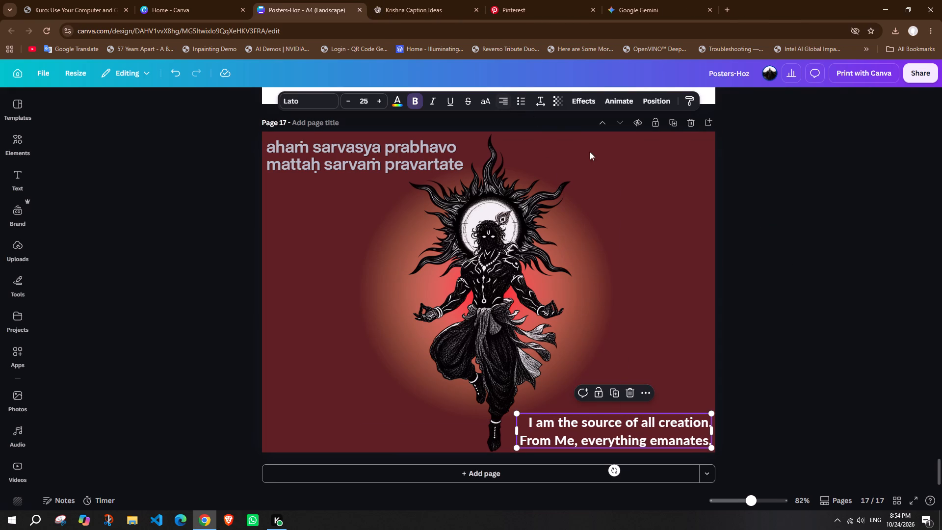
{"action": "double_click", "coordinate": [788, 250]}
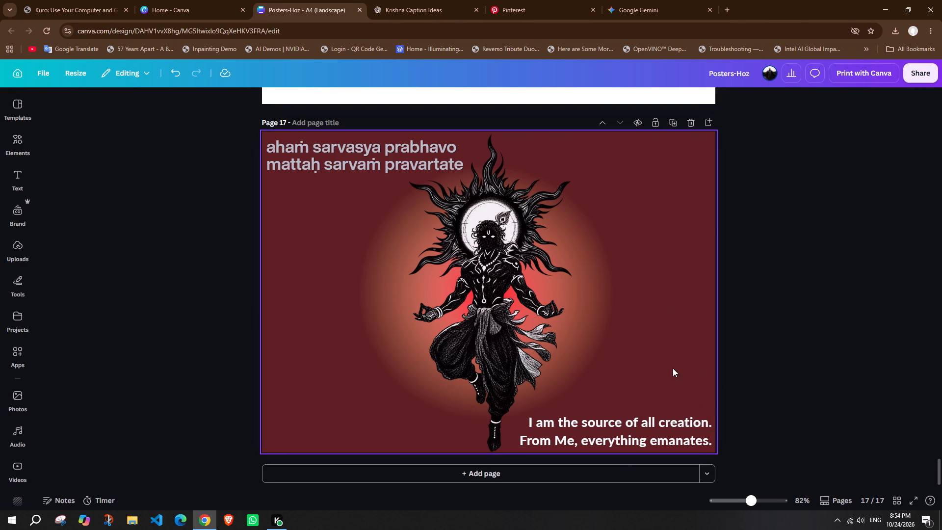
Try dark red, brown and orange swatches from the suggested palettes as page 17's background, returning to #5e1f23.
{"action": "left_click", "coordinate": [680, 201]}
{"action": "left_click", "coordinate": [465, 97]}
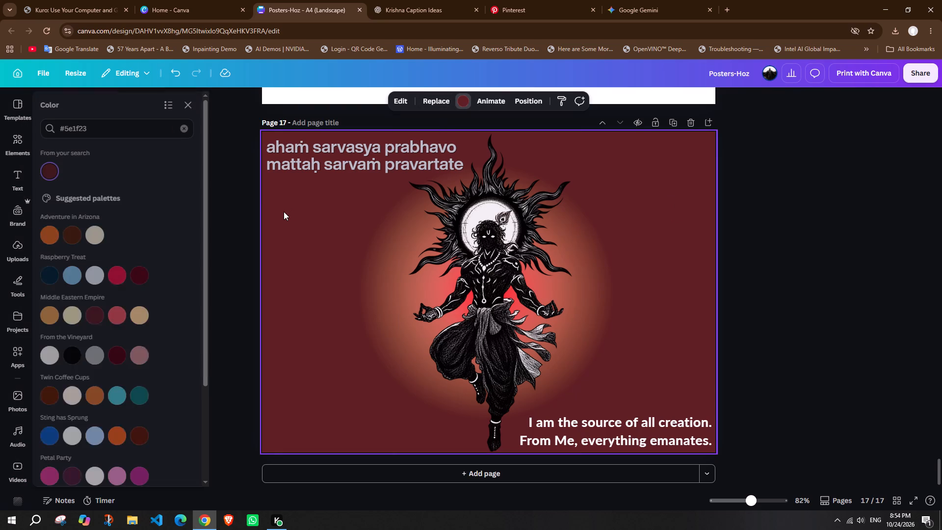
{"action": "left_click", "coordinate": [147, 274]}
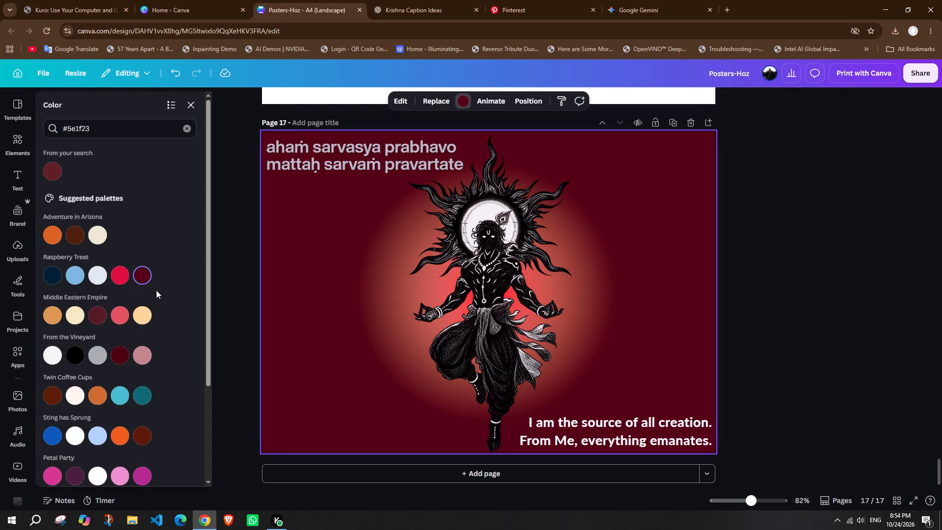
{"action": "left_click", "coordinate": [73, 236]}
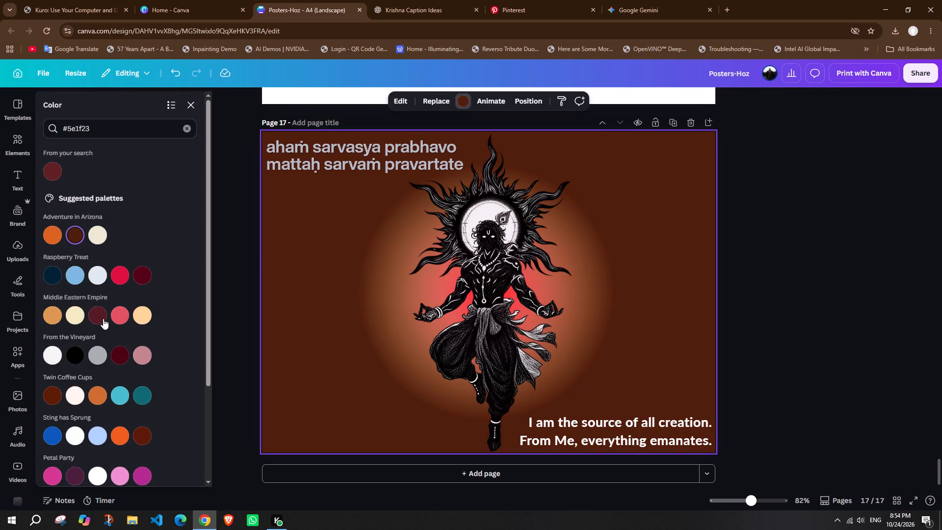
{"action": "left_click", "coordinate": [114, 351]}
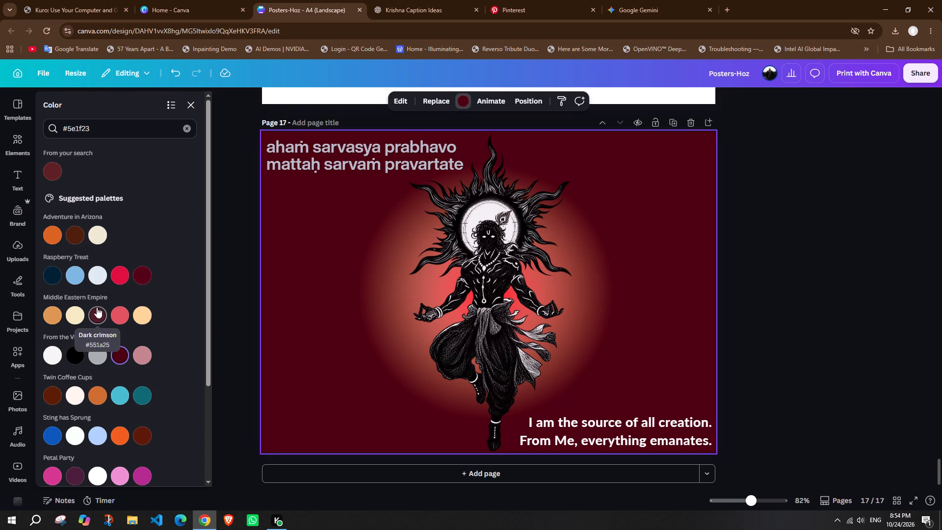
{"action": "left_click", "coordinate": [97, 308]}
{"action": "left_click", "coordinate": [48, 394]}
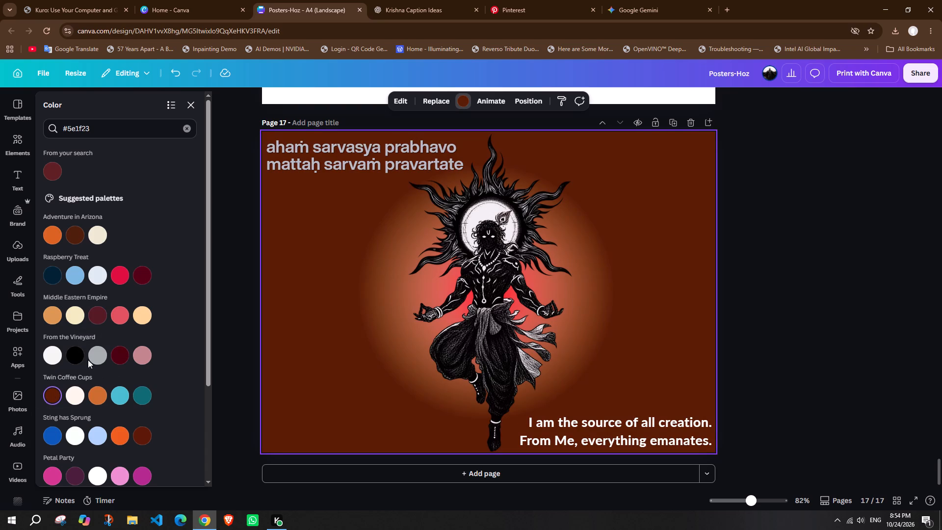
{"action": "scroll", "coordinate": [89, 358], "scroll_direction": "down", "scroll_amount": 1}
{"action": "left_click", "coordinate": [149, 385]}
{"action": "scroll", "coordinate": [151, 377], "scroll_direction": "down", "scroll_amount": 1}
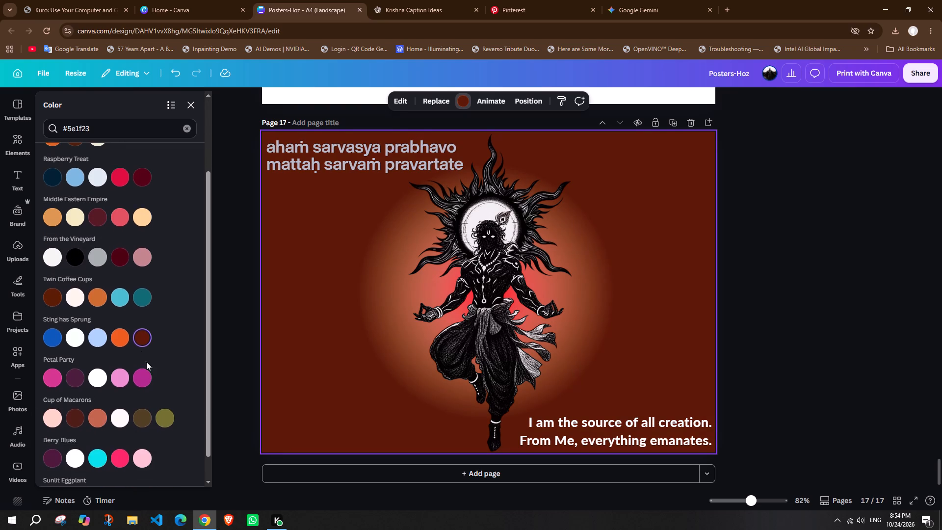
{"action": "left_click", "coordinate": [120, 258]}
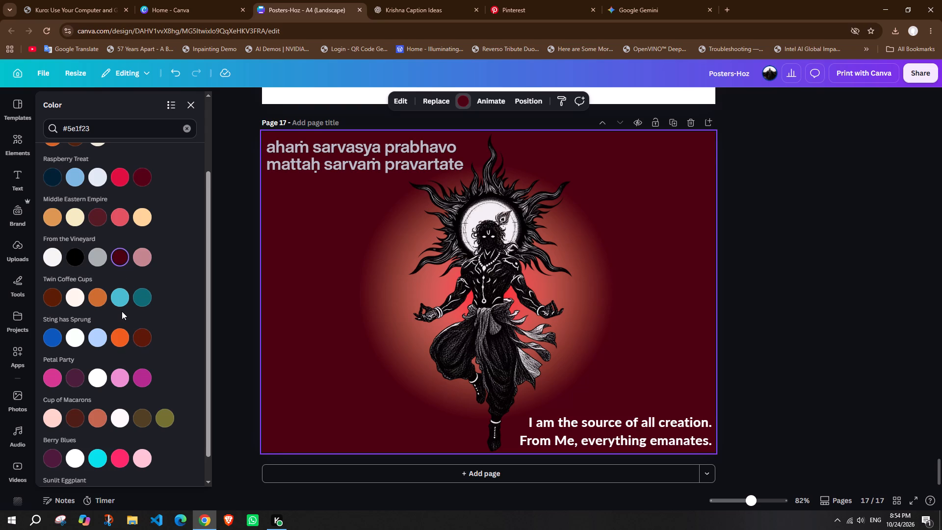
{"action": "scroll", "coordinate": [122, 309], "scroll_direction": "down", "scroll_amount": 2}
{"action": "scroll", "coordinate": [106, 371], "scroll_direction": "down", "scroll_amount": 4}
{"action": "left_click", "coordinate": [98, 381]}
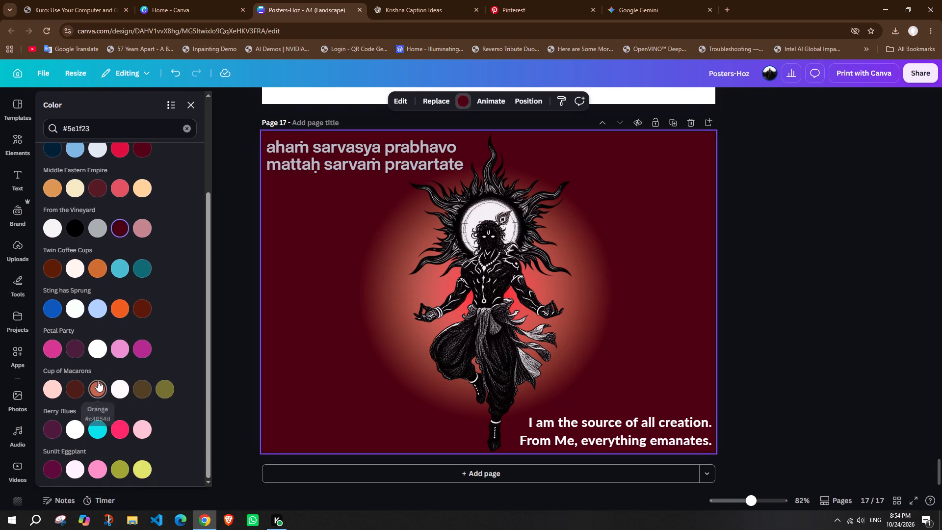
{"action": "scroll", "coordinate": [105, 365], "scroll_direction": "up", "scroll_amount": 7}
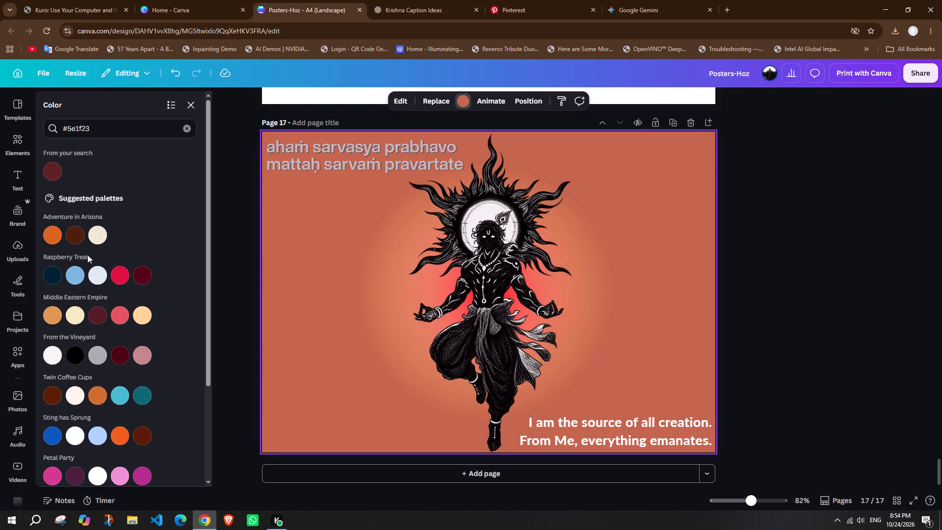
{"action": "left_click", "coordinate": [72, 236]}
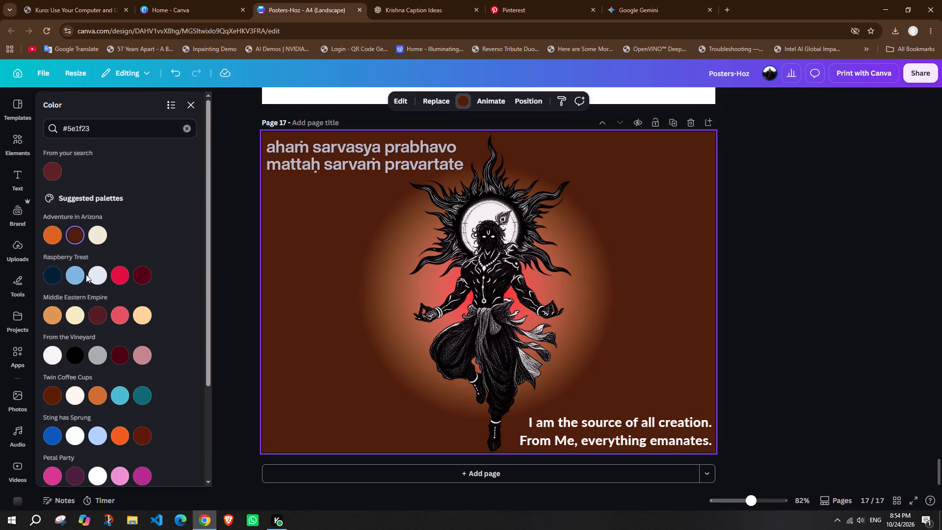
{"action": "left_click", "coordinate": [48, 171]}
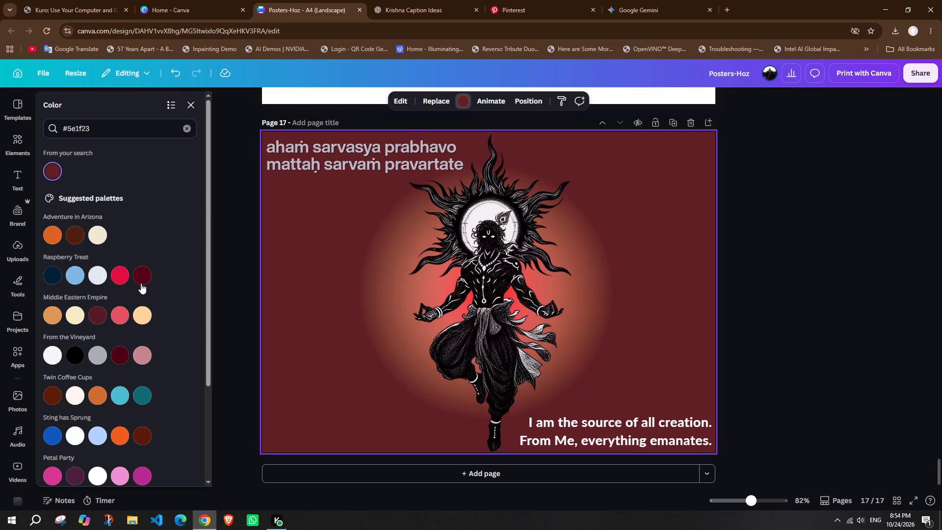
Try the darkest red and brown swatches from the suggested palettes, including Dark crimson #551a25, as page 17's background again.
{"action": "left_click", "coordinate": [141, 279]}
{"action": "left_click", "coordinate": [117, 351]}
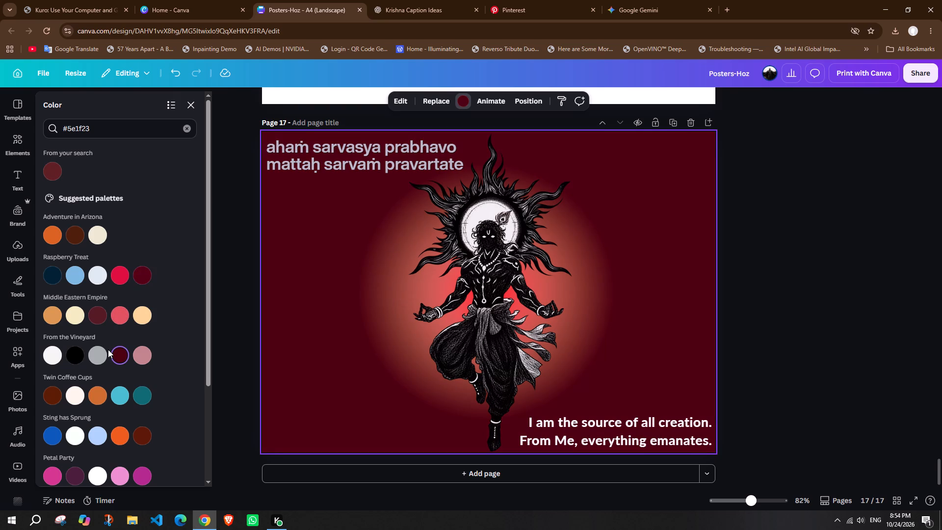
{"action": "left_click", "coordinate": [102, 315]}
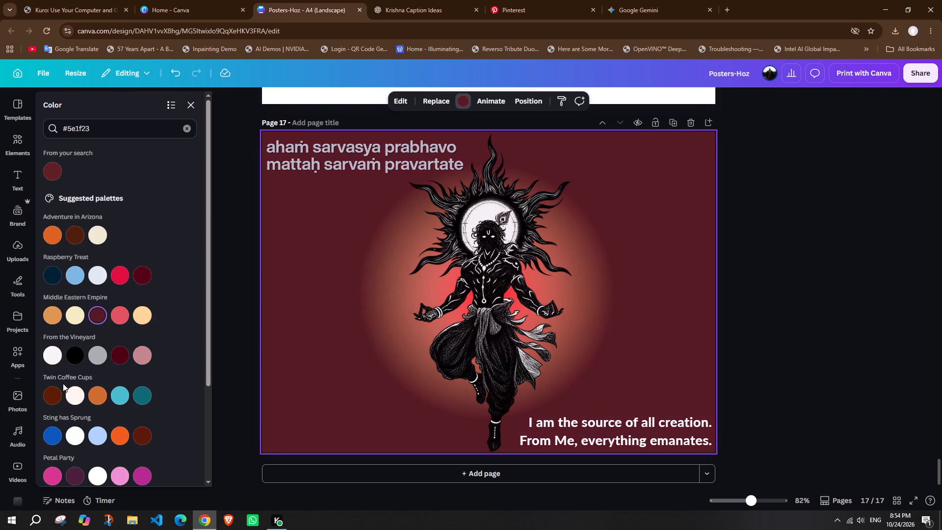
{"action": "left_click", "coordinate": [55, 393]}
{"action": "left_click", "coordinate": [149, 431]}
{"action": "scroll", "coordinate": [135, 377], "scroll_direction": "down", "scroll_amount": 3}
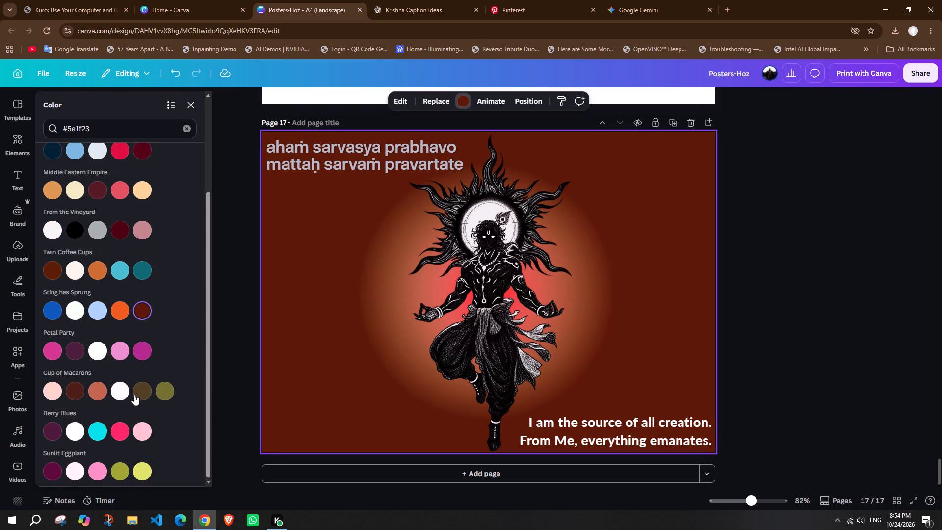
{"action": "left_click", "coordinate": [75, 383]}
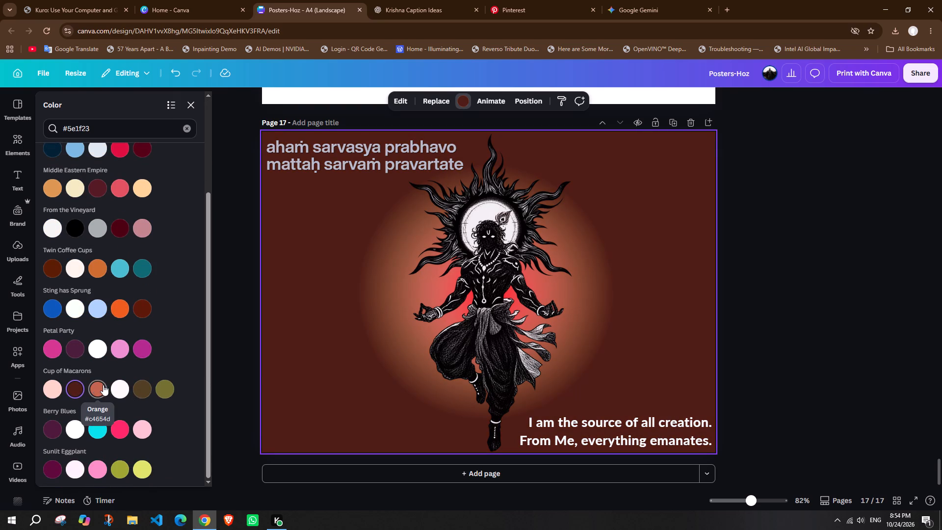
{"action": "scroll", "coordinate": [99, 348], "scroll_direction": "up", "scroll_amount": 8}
Set page 17's background to the custom very dark red #440606, starting from the design's dark red #6C1616.
{"action": "left_click", "coordinate": [182, 128]}
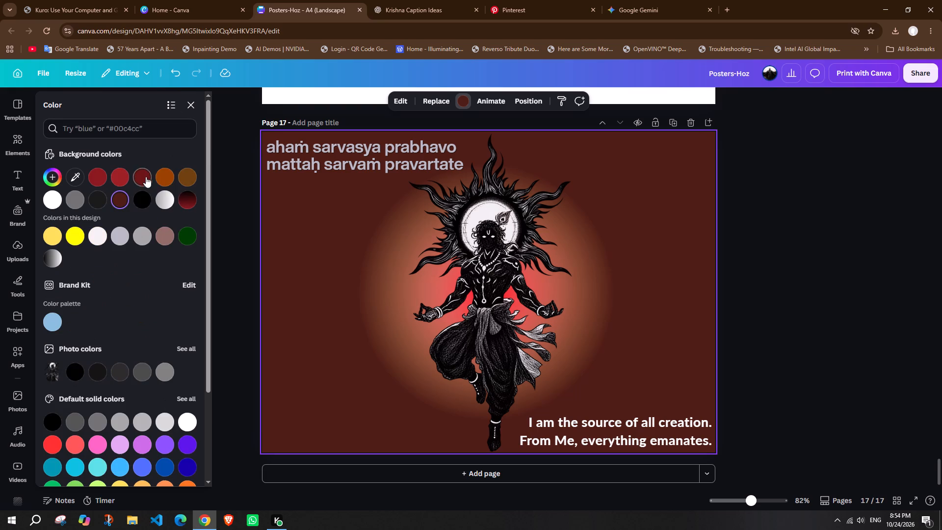
{"action": "left_click", "coordinate": [146, 176]}
{"action": "scroll", "coordinate": [151, 268], "scroll_direction": "down", "scroll_amount": 3}
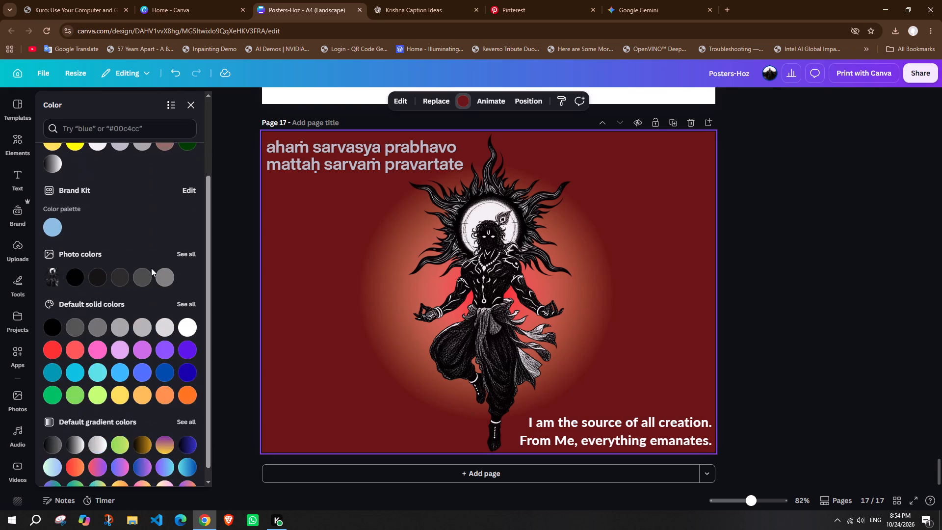
{"action": "scroll", "coordinate": [151, 267], "scroll_direction": "up", "scroll_amount": 4}
{"action": "left_click", "coordinate": [50, 175]}
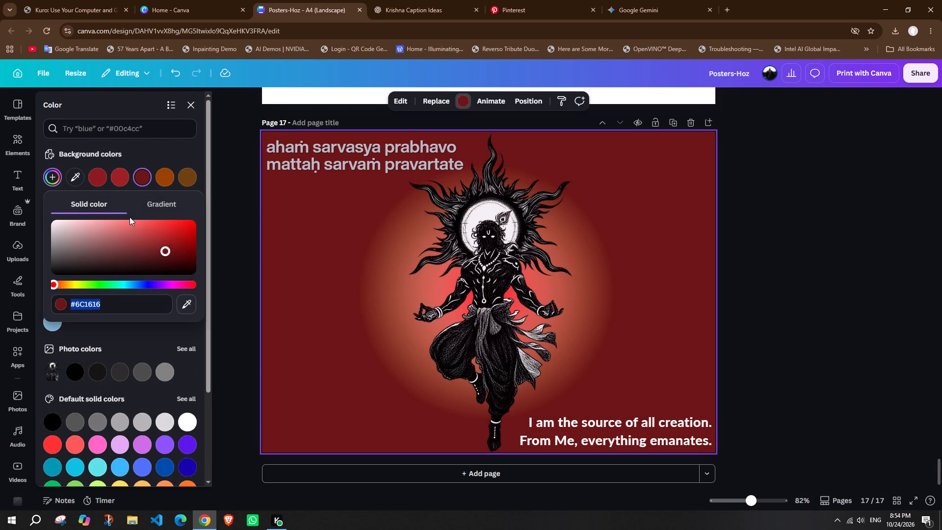
{"action": "left_click_drag", "start_coordinate": [166, 247], "coordinate": [185, 264]}
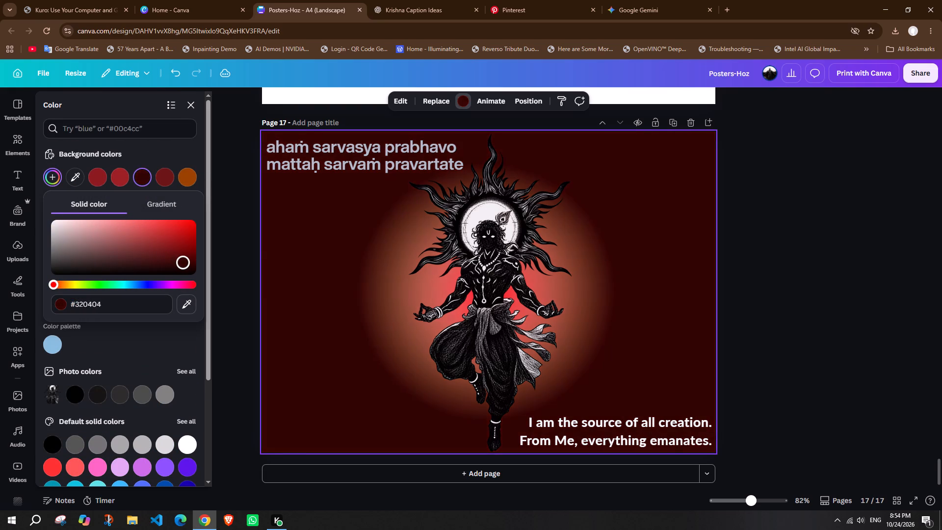
{"action": "left_click_drag", "start_coordinate": [185, 264], "coordinate": [187, 268]}
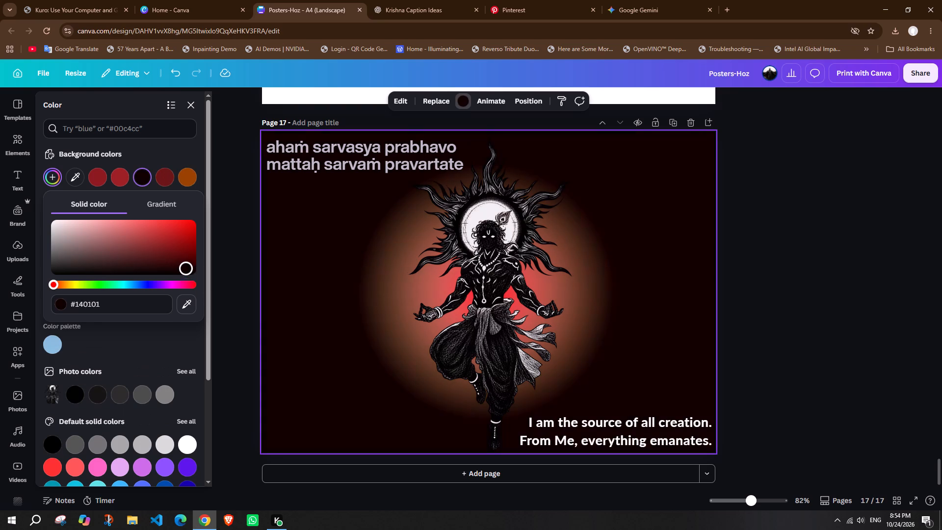
{"action": "left_click_drag", "start_coordinate": [187, 268], "coordinate": [185, 261]}
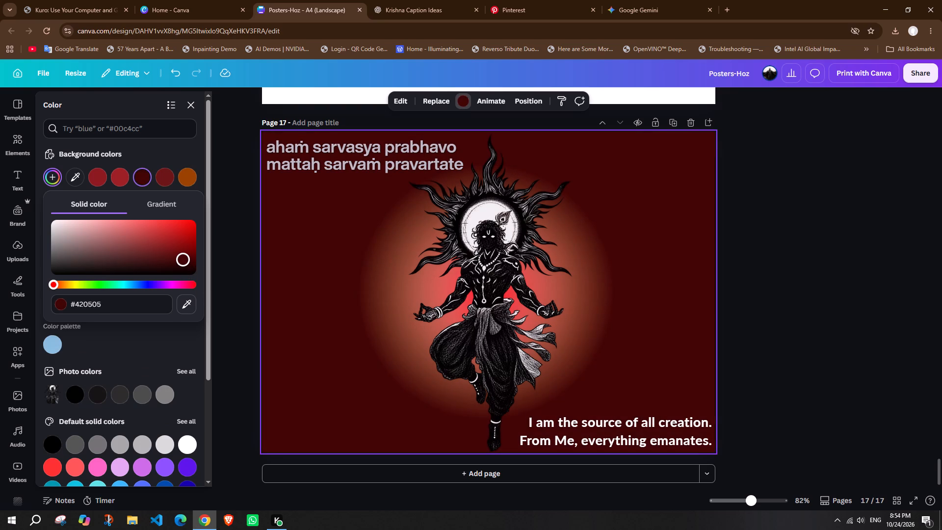
{"action": "left_click_drag", "start_coordinate": [185, 261], "coordinate": [183, 260]}
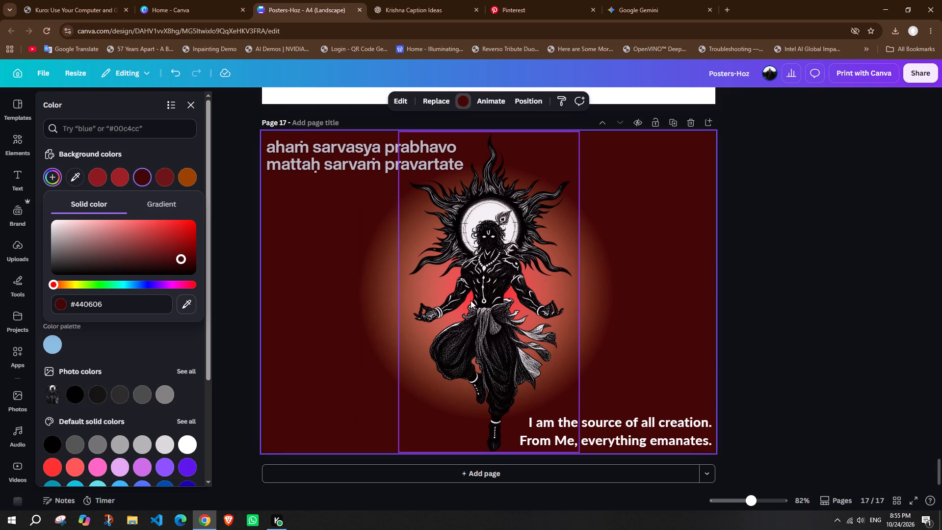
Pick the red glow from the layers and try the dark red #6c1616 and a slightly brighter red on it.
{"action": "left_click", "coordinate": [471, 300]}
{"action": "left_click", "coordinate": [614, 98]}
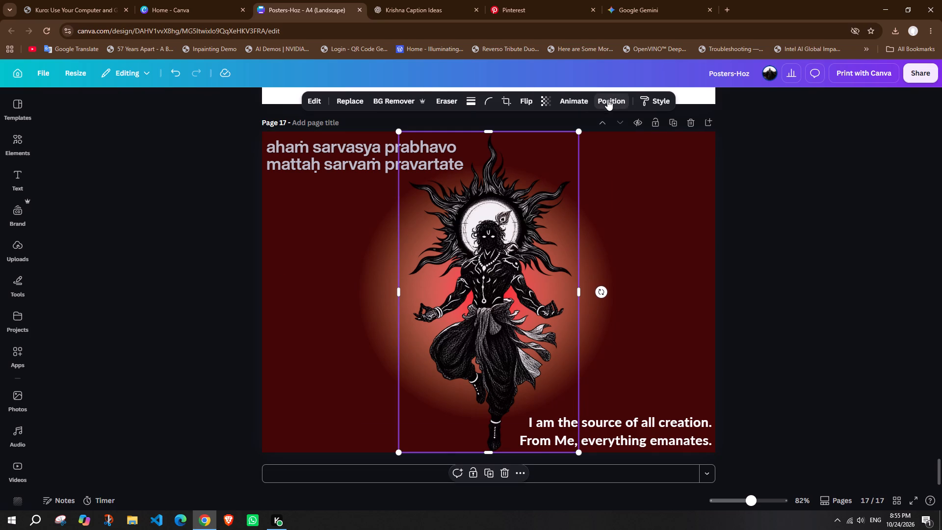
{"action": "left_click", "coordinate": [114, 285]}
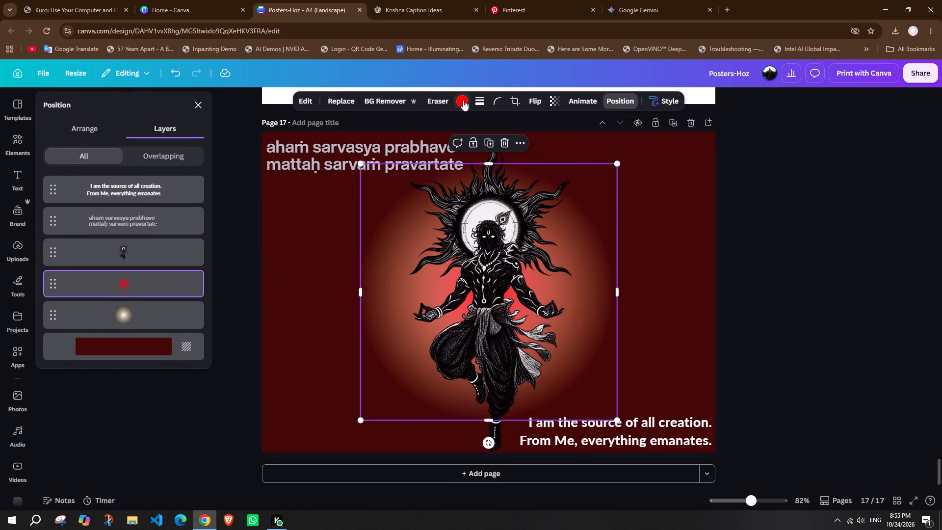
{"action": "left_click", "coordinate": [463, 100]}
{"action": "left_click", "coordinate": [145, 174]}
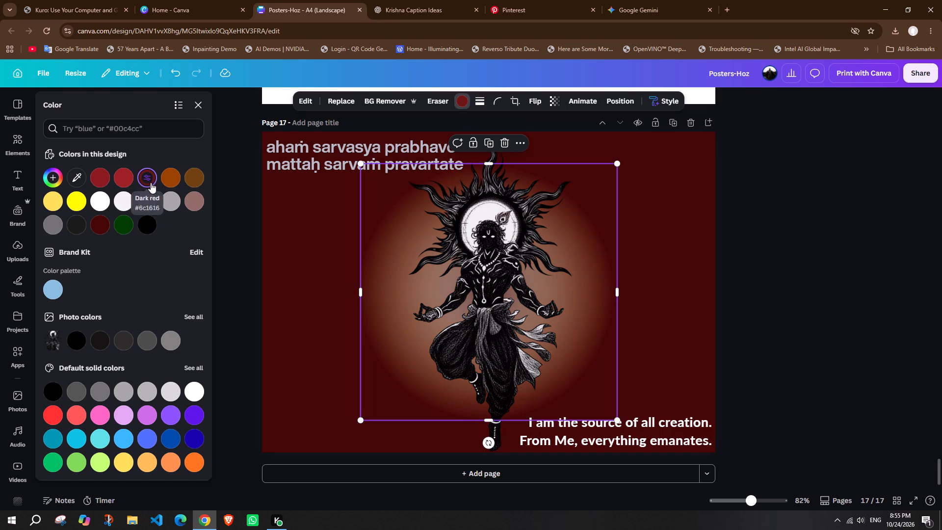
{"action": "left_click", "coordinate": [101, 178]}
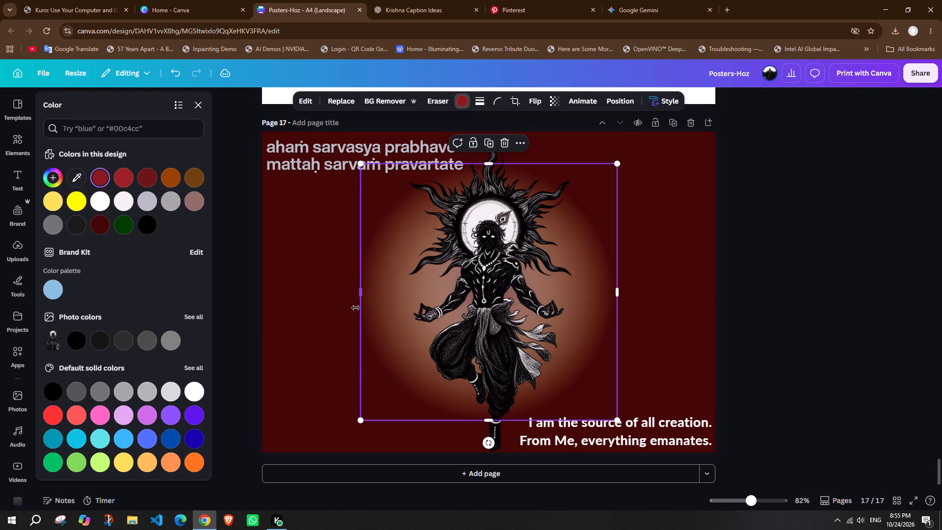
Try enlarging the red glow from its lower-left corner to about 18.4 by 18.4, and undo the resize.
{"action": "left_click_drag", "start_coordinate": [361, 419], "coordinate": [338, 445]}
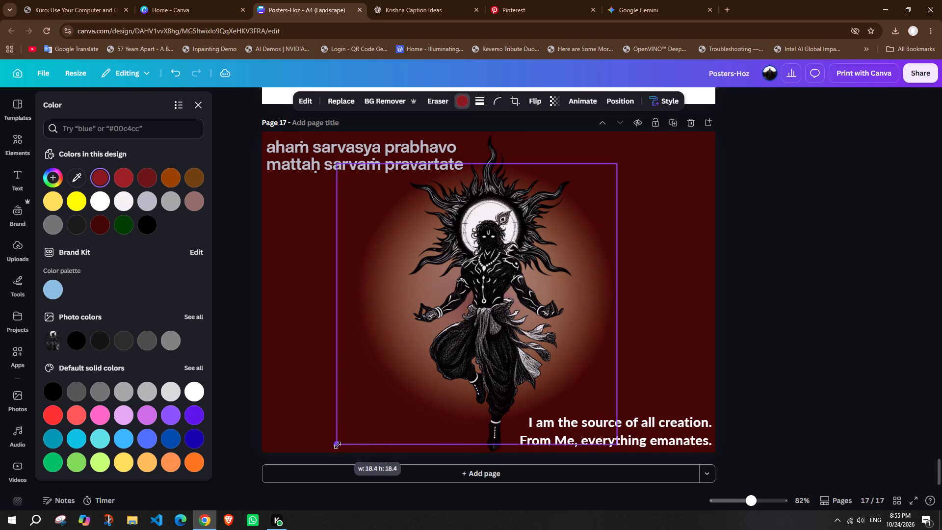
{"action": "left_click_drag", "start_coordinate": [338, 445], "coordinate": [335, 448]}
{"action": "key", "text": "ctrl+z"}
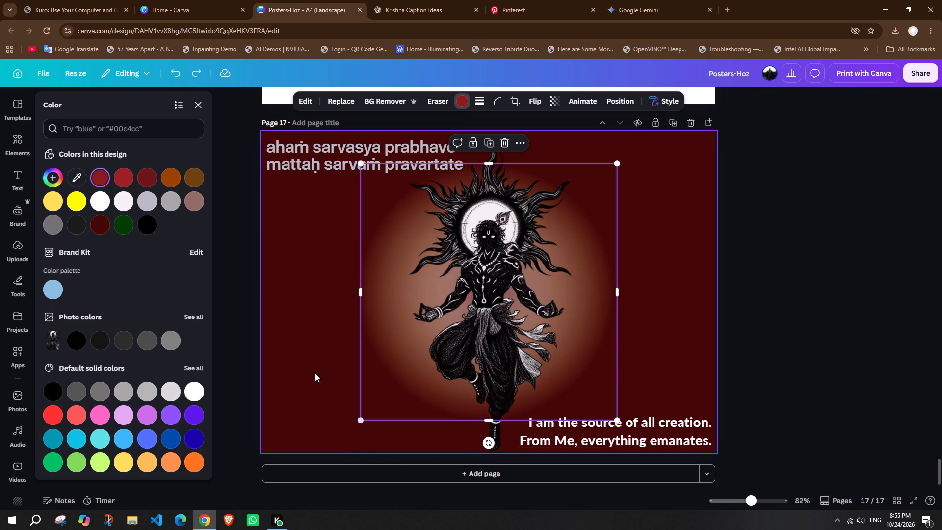
Set the red glow's colour to #9c2025 and deselect it.
{"action": "left_click", "coordinate": [120, 174]}
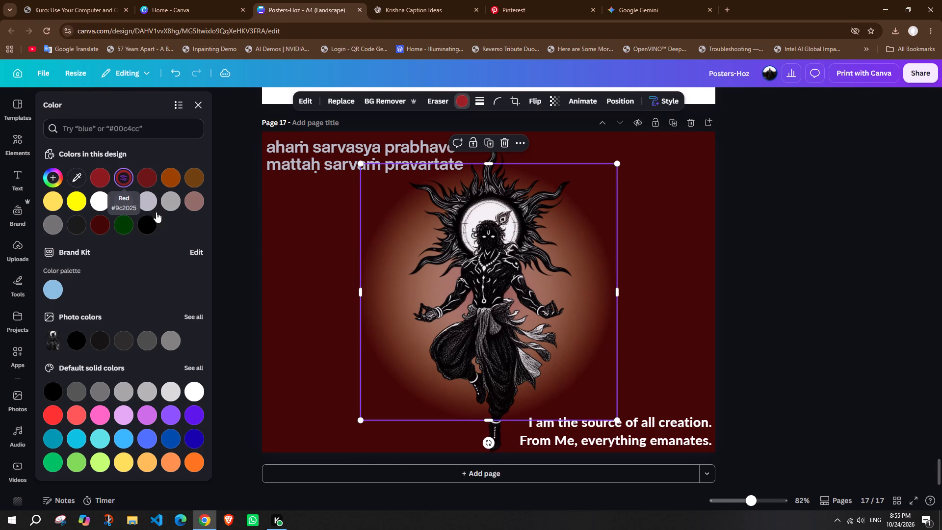
{"action": "left_click", "coordinate": [720, 270]}
{"action": "left_click", "coordinate": [746, 261]}
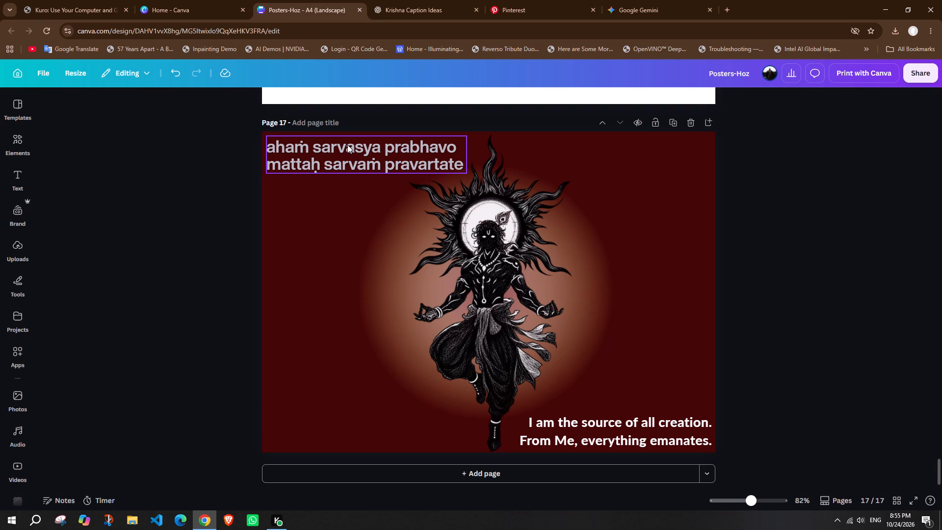
{"action": "left_click", "coordinate": [765, 186]}
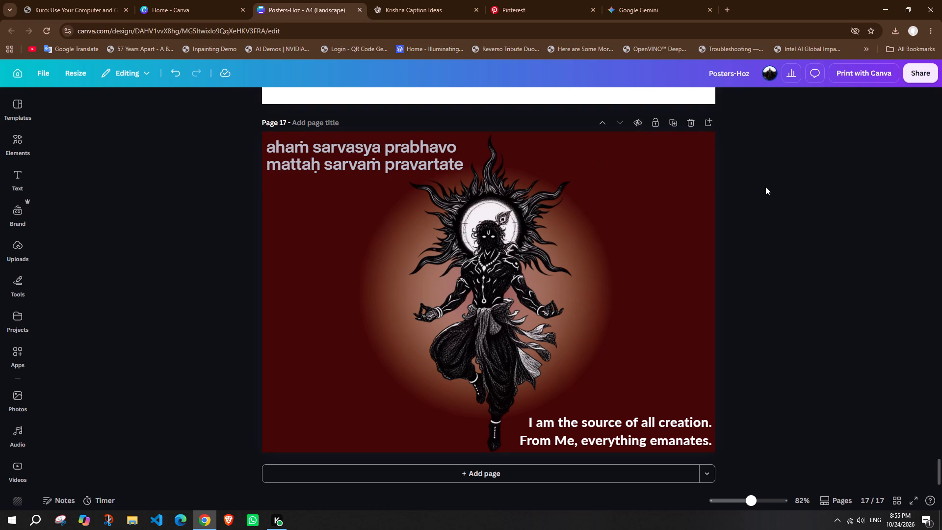
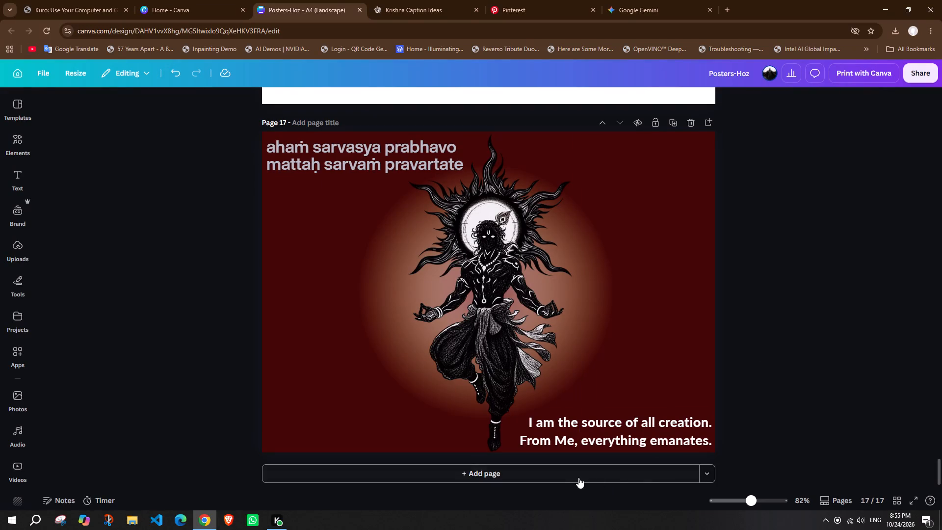
Add a new page after page 17 of the poster design.
{"action": "left_click", "coordinate": [573, 477]}
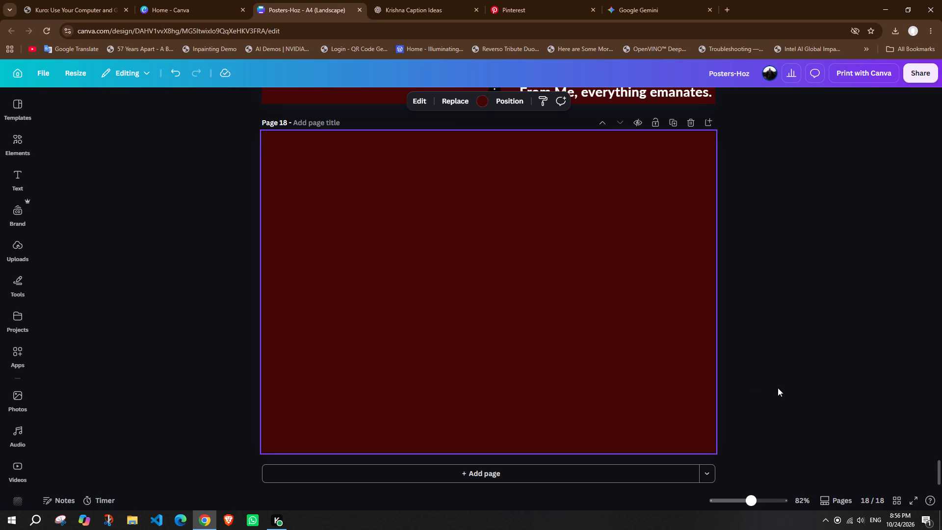
Open Flipkart in a new browser tab and search the shop for "chair".
{"action": "left_click", "coordinate": [729, 5]}
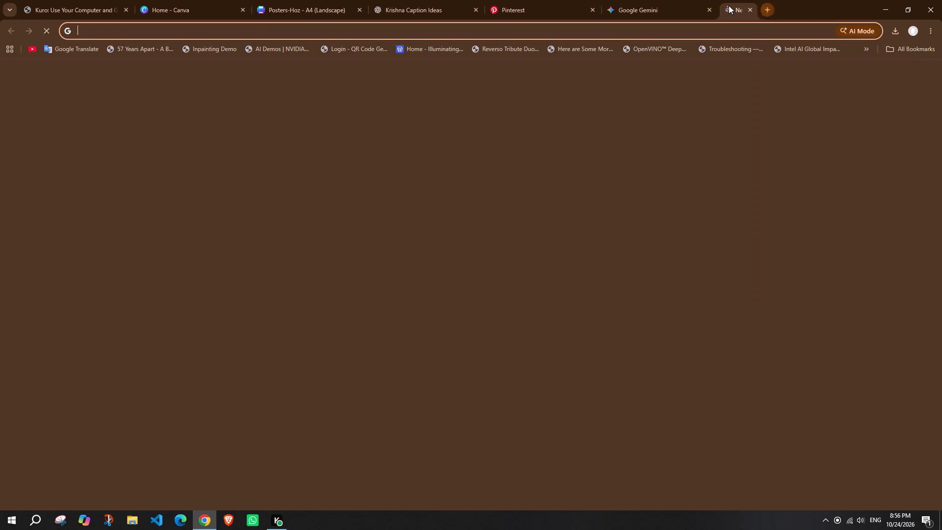
{"action": "type", "text": "ama"}
{"action": "key", "text": "BackSpace"}
{"action": "key", "text": "BackSpace"}
{"action": "key", "text": "BackSpace"}
{"action": "key", "text": "BackSpace"}
{"action": "type", "text": "fli"}
{"action": "key", "text": "Return"}
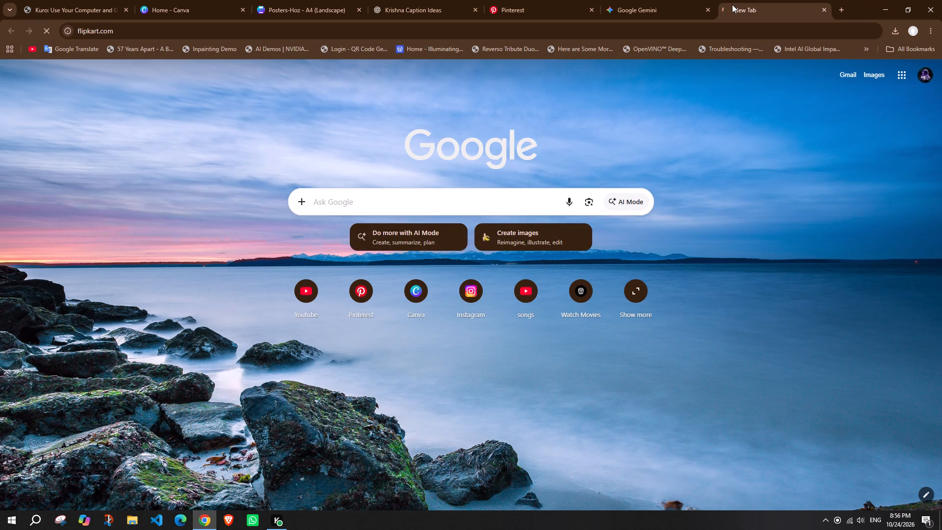
{"action": "left_click", "coordinate": [520, 101]}
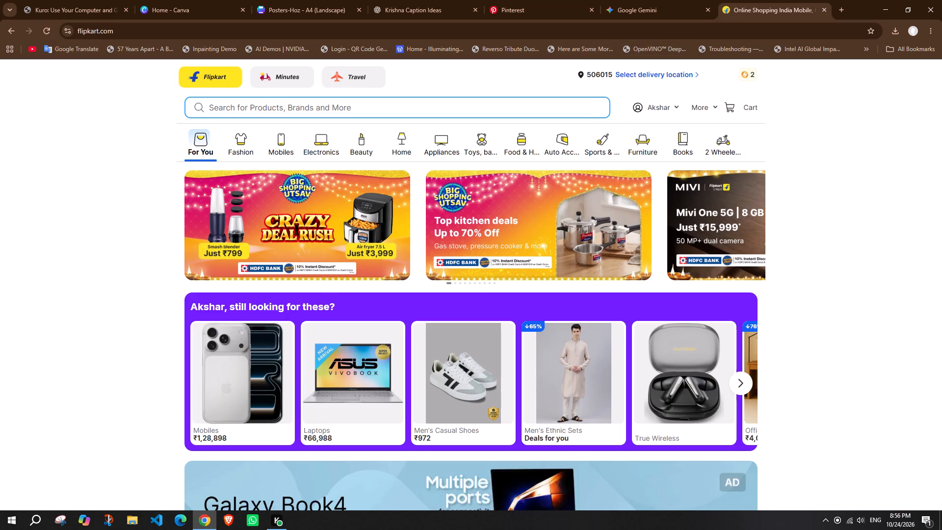
{"action": "type", "text": "chair"}
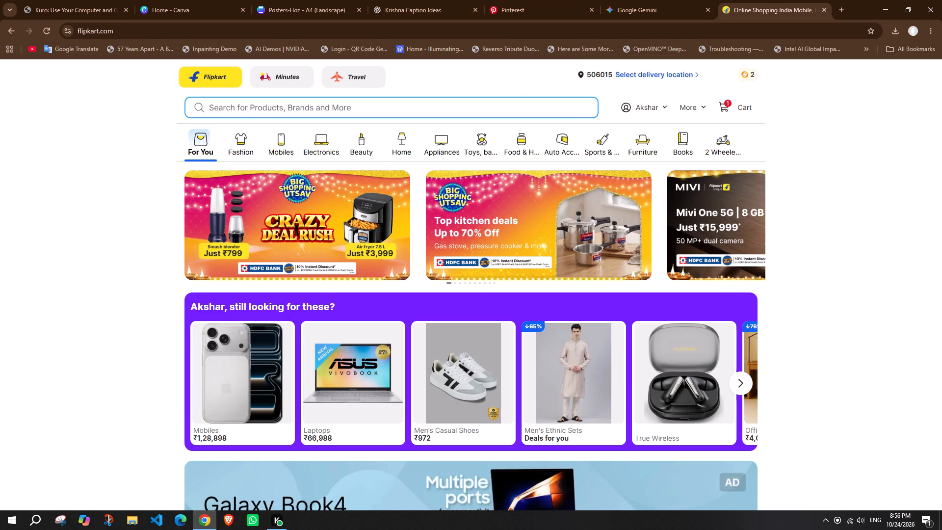
{"action": "left_click", "coordinate": [520, 101]}
{"action": "type", "text": "chair"}
{"action": "key", "text": "Return"}
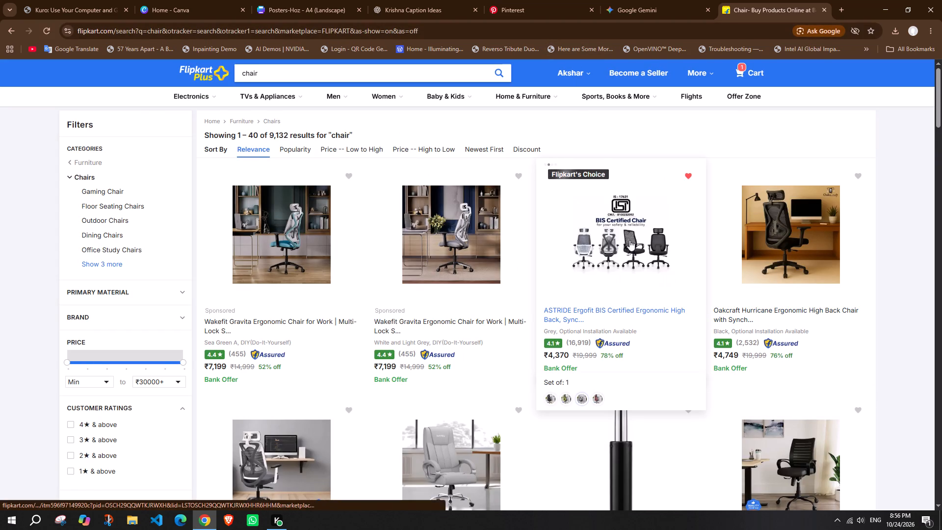
Open the grey ASTRIDE Ergofit ergonomic chair from the results, expand its full title and open its ratings and reviews.
{"action": "scroll", "coordinate": [632, 228], "scroll_direction": "down", "scroll_amount": 1}
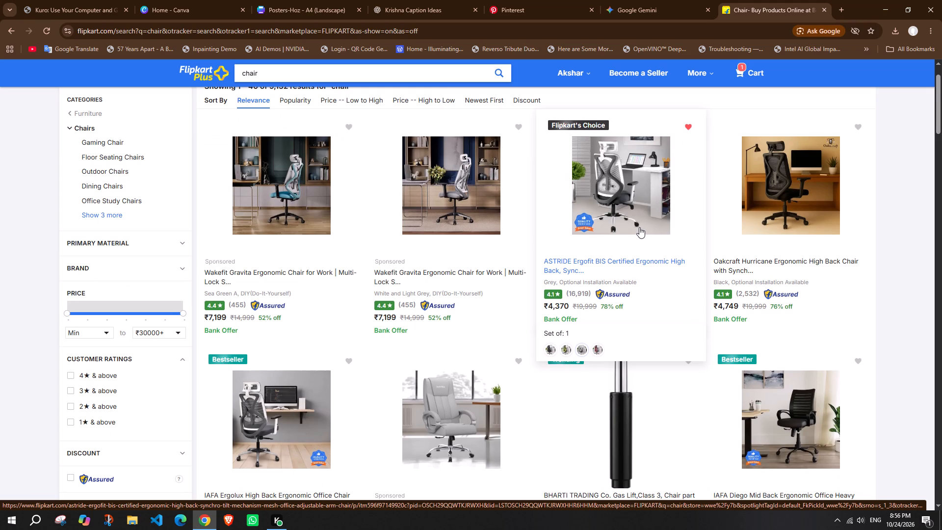
{"action": "scroll", "coordinate": [639, 233], "scroll_direction": "down", "scroll_amount": 3}
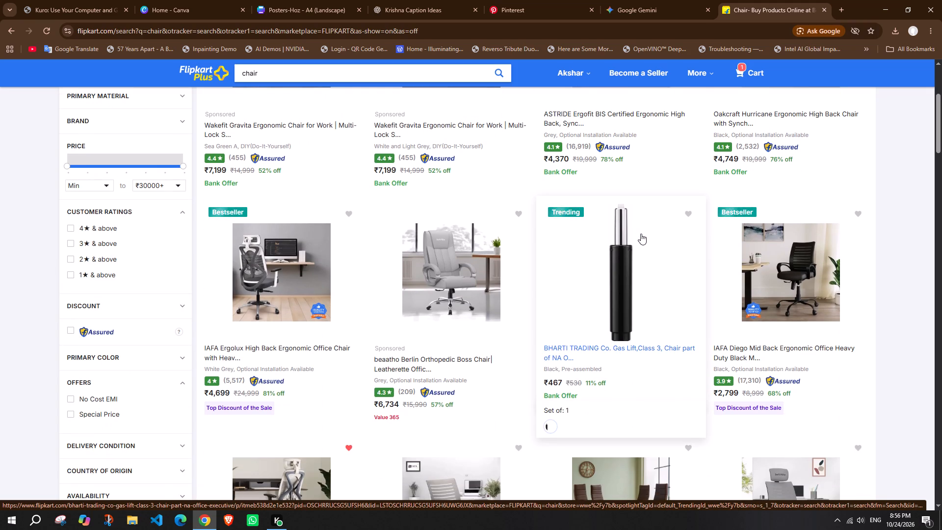
{"action": "scroll", "coordinate": [641, 234], "scroll_direction": "up", "scroll_amount": 4}
{"action": "left_click", "coordinate": [625, 211]}
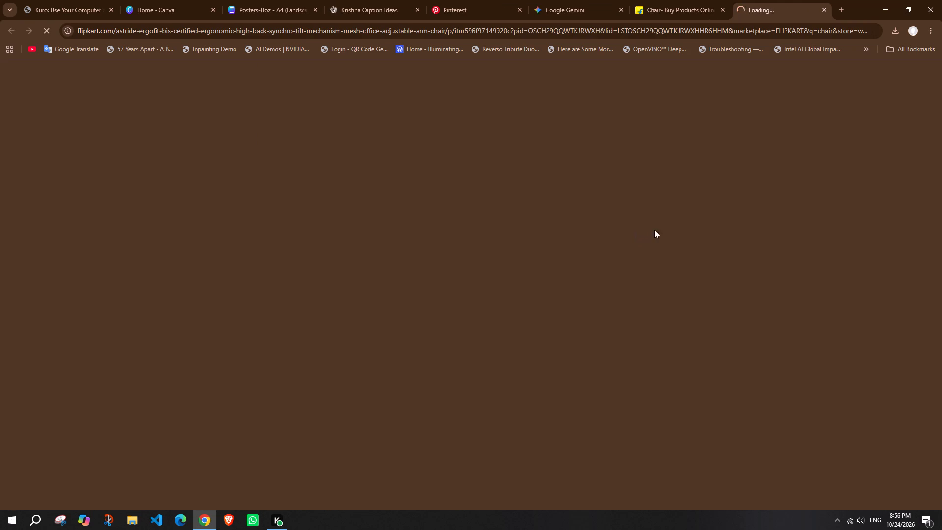
{"action": "scroll", "coordinate": [708, 280], "scroll_direction": "down", "scroll_amount": 3}
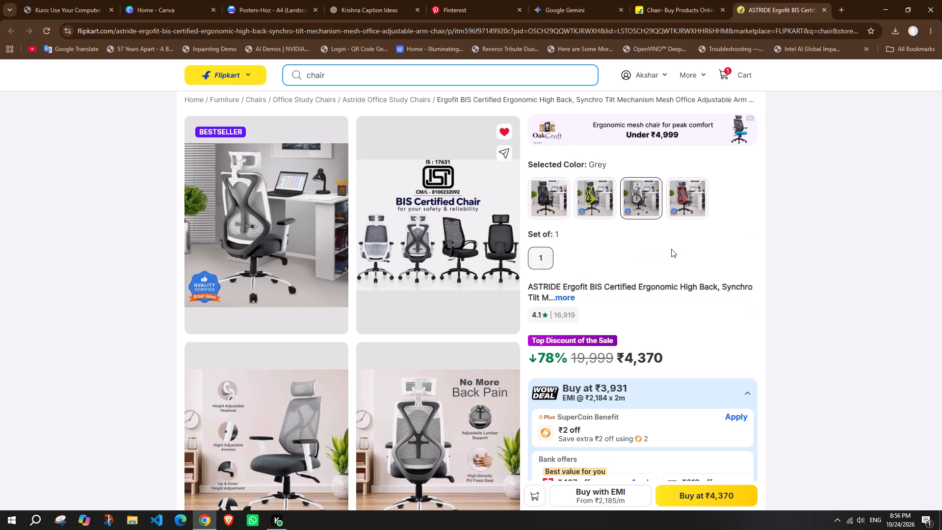
{"action": "left_click", "coordinate": [559, 296]}
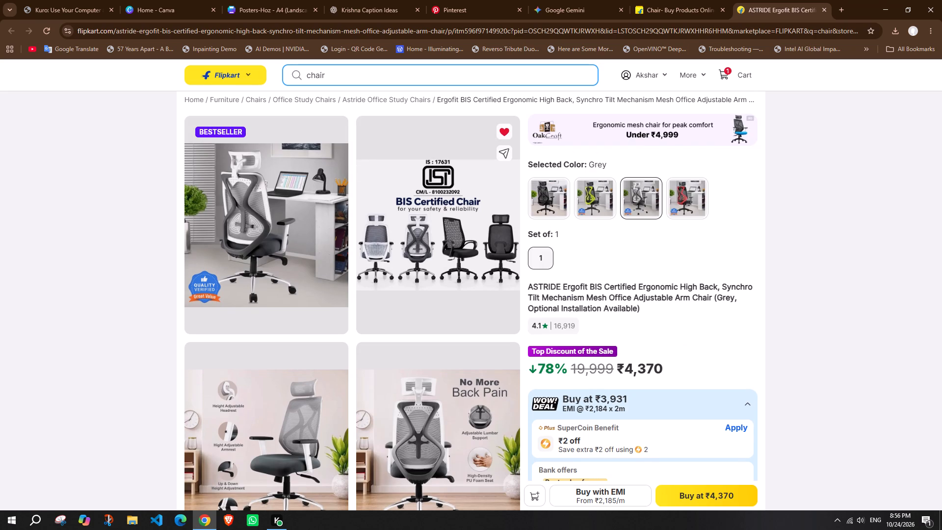
{"action": "scroll", "coordinate": [605, 283], "scroll_direction": "down", "scroll_amount": 1}
{"action": "left_click", "coordinate": [558, 277]}
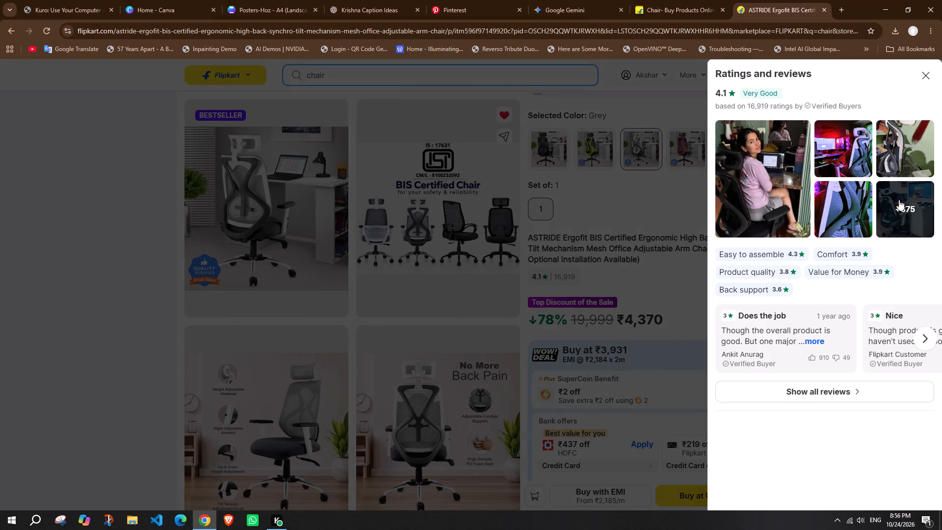
Examine the customer review photos of the ASTRIDE chair, enlarging the child-at-desk photo and the plastic-wrapped chair photo, and leave the gallery.
{"action": "left_click", "coordinate": [899, 200]}
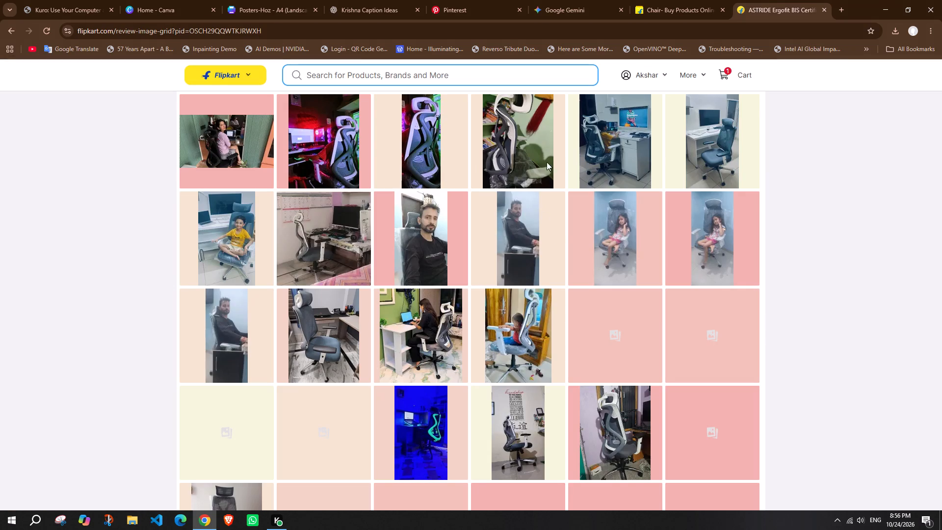
{"action": "left_click", "coordinate": [640, 147]}
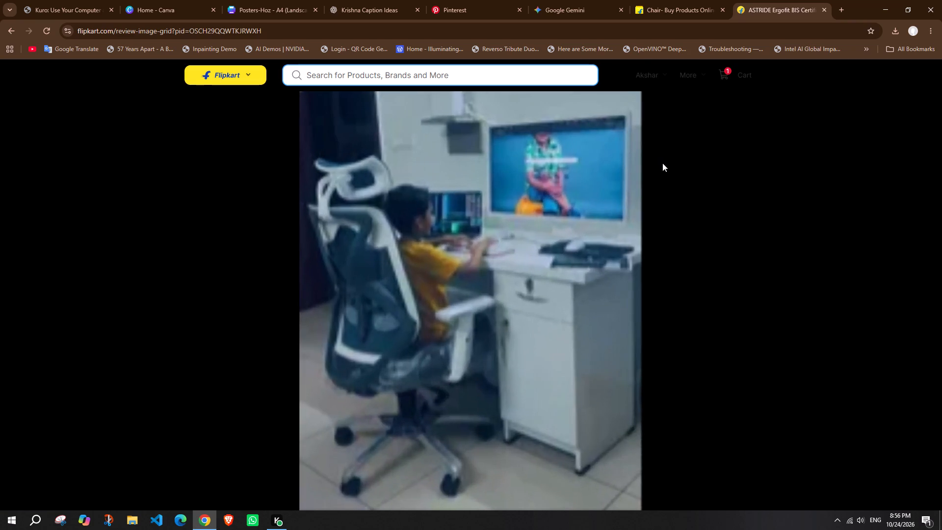
{"action": "scroll", "coordinate": [523, 232], "scroll_direction": "up", "scroll_amount": 7}
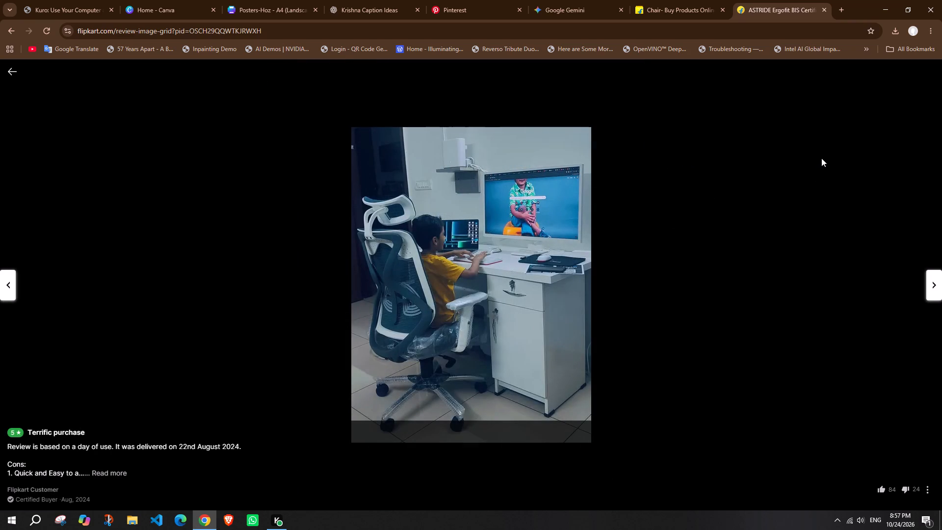
{"action": "left_click", "coordinate": [9, 71]}
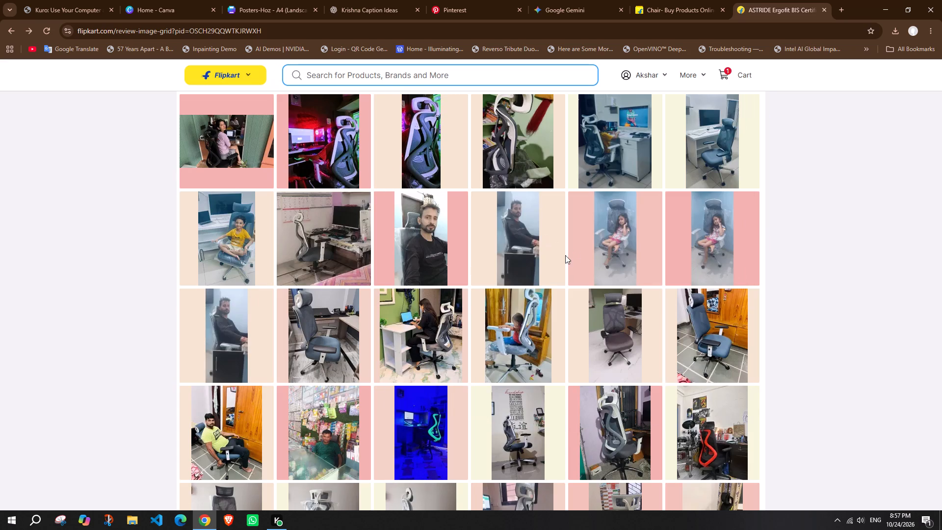
{"action": "scroll", "coordinate": [578, 258], "scroll_direction": "down", "scroll_amount": 4}
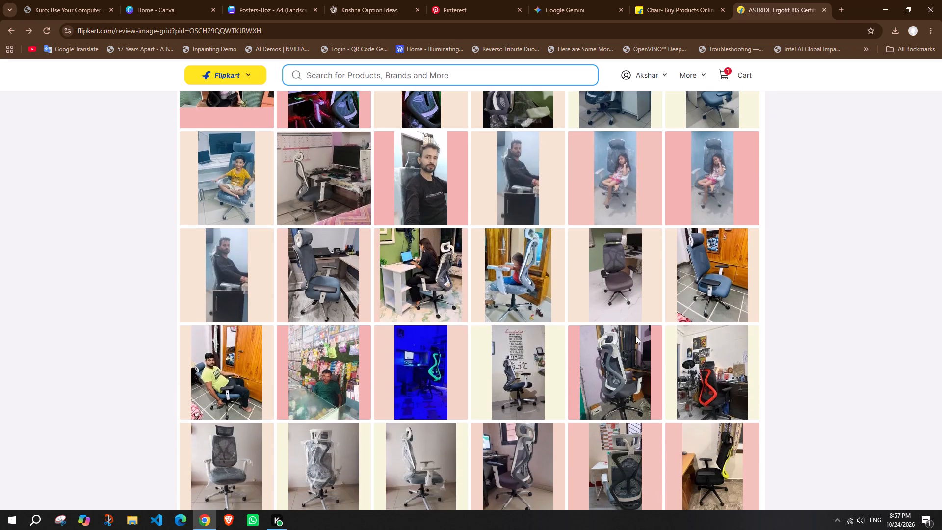
{"action": "scroll", "coordinate": [635, 339], "scroll_direction": "down", "scroll_amount": 2}
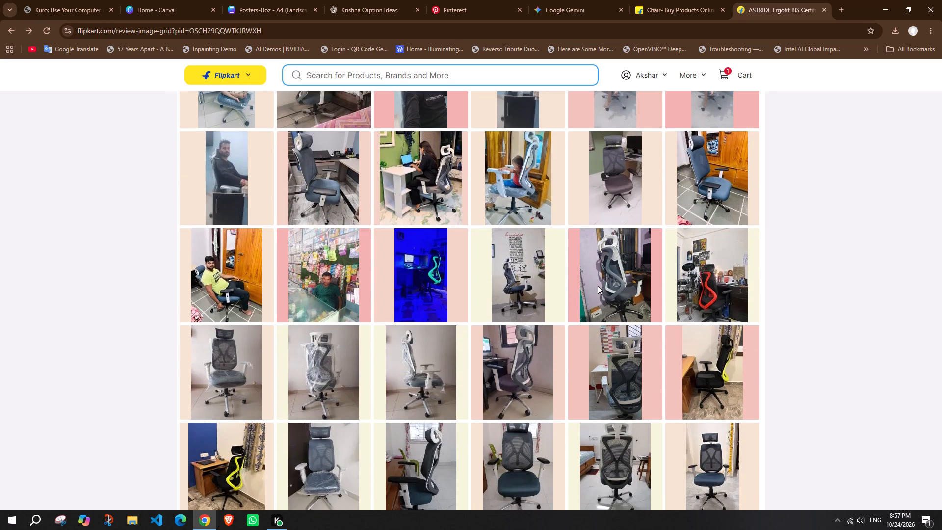
{"action": "left_click", "coordinate": [234, 360]}
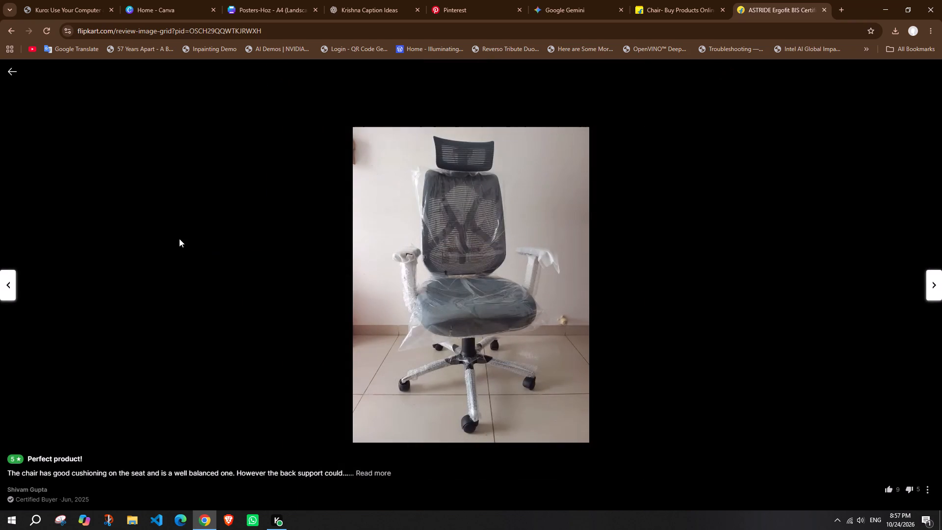
{"action": "left_click", "coordinate": [16, 69]}
{"action": "scroll", "coordinate": [431, 260], "scroll_direction": "down", "scroll_amount": 4}
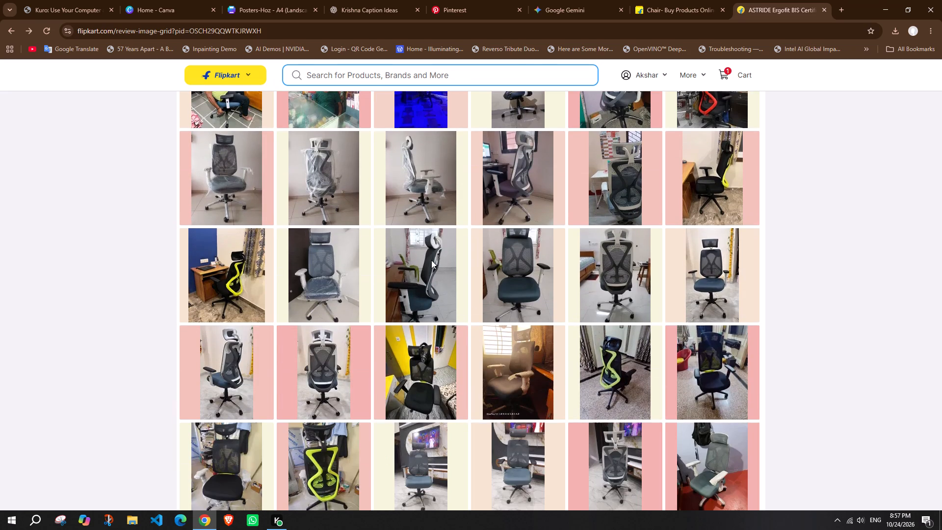
{"action": "scroll", "coordinate": [431, 260], "scroll_direction": "down", "scroll_amount": 7}
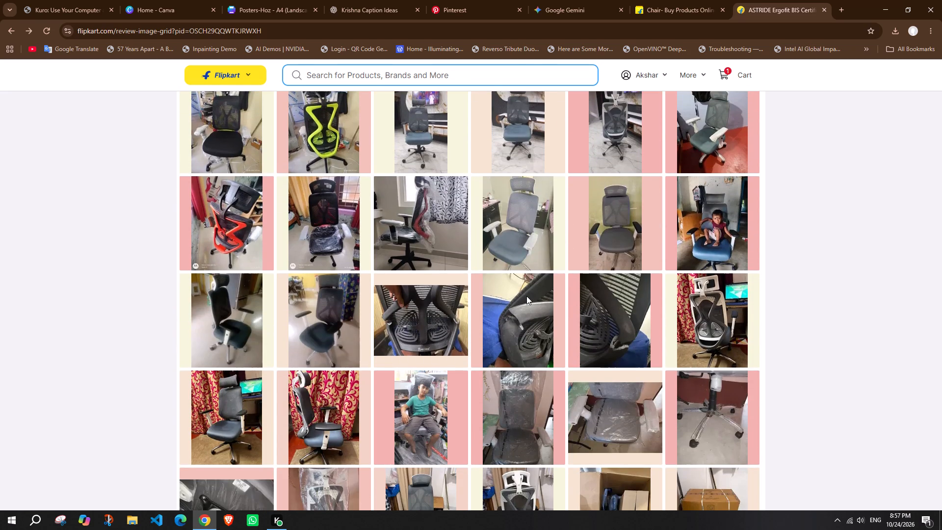
{"action": "scroll", "coordinate": [526, 296], "scroll_direction": "up", "scroll_amount": 19}
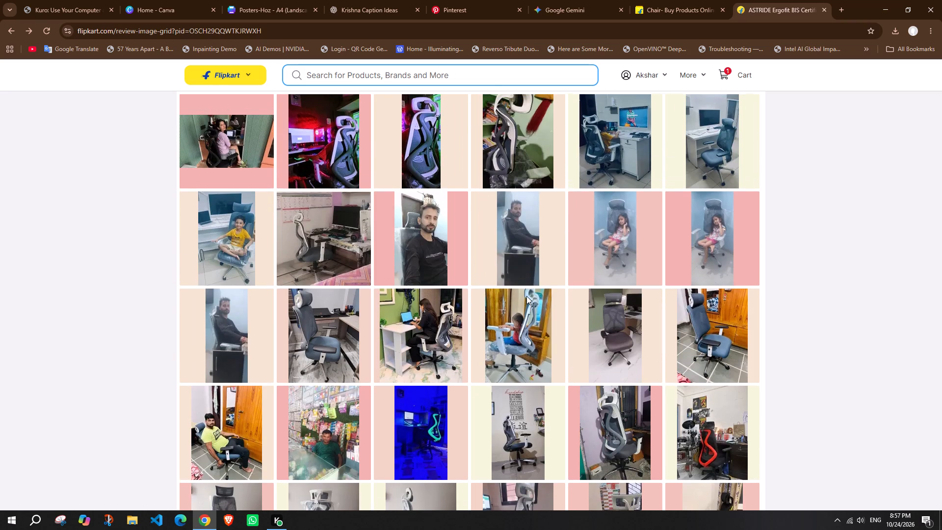
{"action": "scroll", "coordinate": [526, 296], "scroll_direction": "up", "scroll_amount": 5}
{"action": "left_click", "coordinate": [4, 28]}
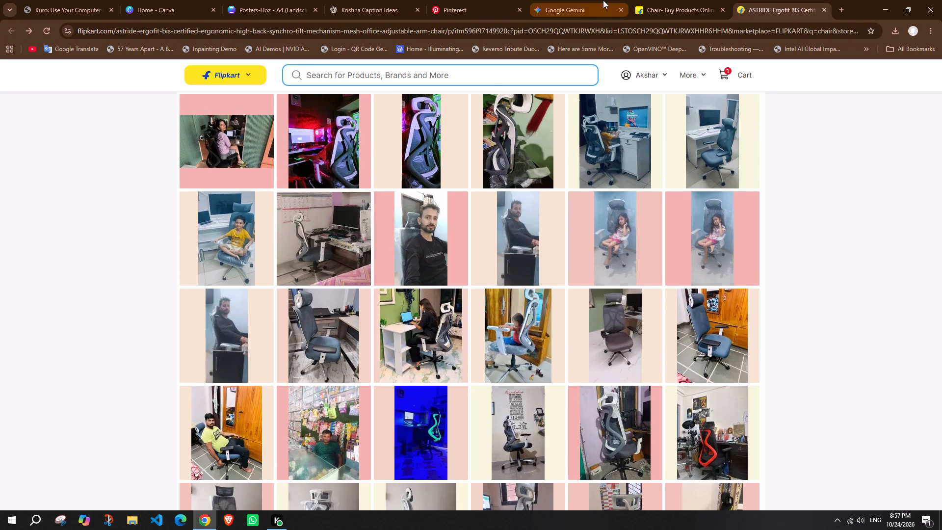
Close the ASTRIDE product page and skim the other chair listings in the search results.
{"action": "left_click", "coordinate": [725, 0]}
{"action": "scroll", "coordinate": [482, 199], "scroll_direction": "down", "scroll_amount": 5}
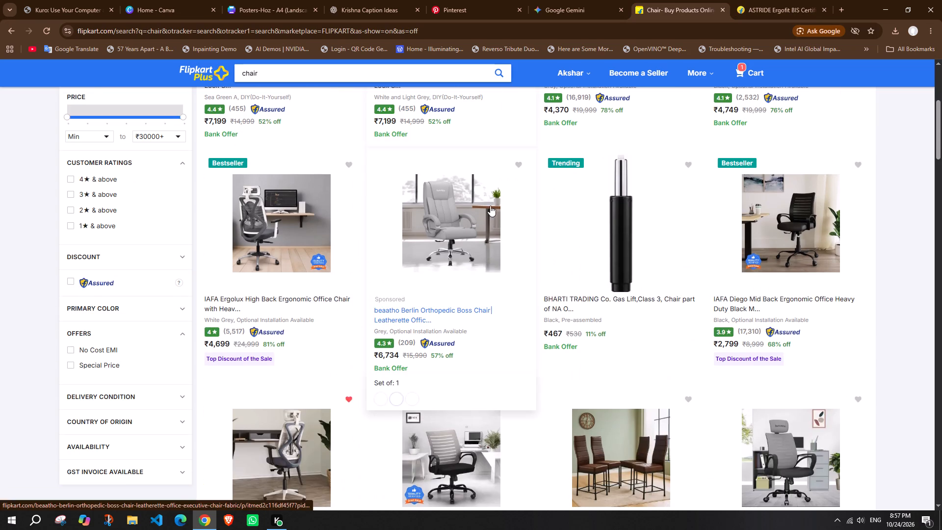
{"action": "scroll", "coordinate": [724, 167], "scroll_direction": "down", "scroll_amount": 5}
{"action": "left_click", "coordinate": [822, 8]}
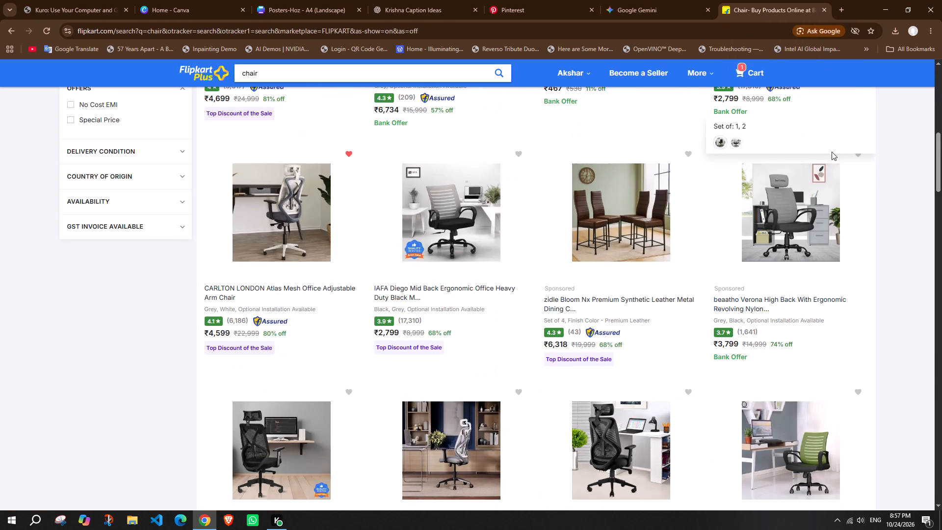
{"action": "scroll", "coordinate": [878, 181], "scroll_direction": "down", "scroll_amount": 4}
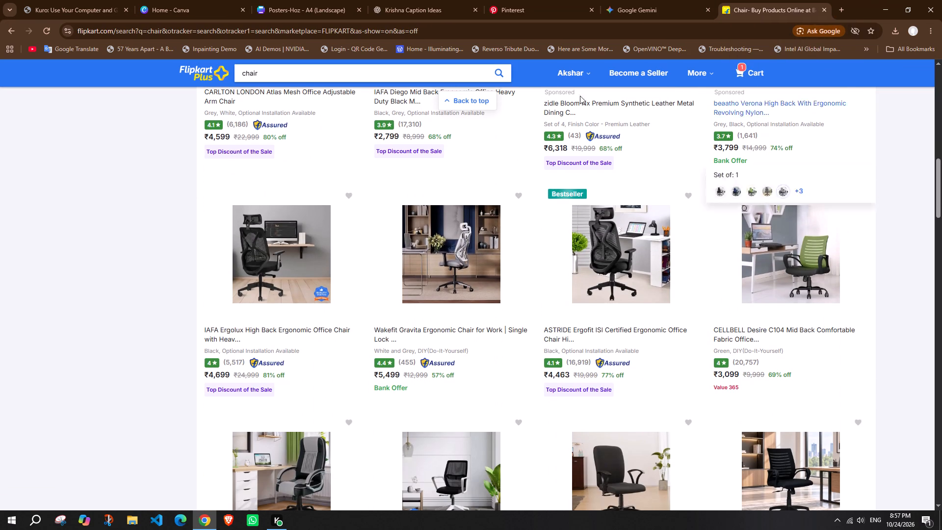
Return via the poster design to Pinterest's home feed, open the deity collage on black, and view its related pins and comments.
{"action": "left_click", "coordinate": [279, 0]}
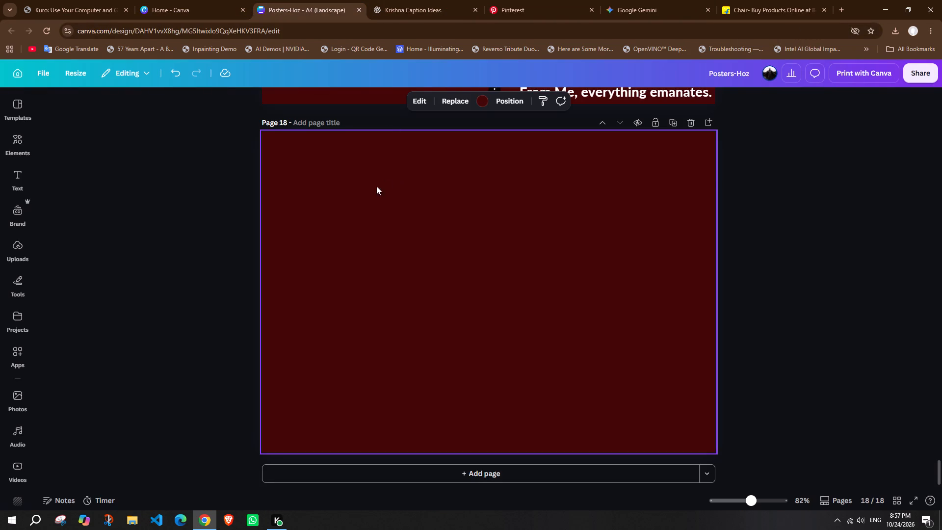
{"action": "scroll", "coordinate": [476, 184], "scroll_direction": "up", "scroll_amount": 4}
{"action": "scroll", "coordinate": [476, 184], "scroll_direction": "down", "scroll_amount": 6}
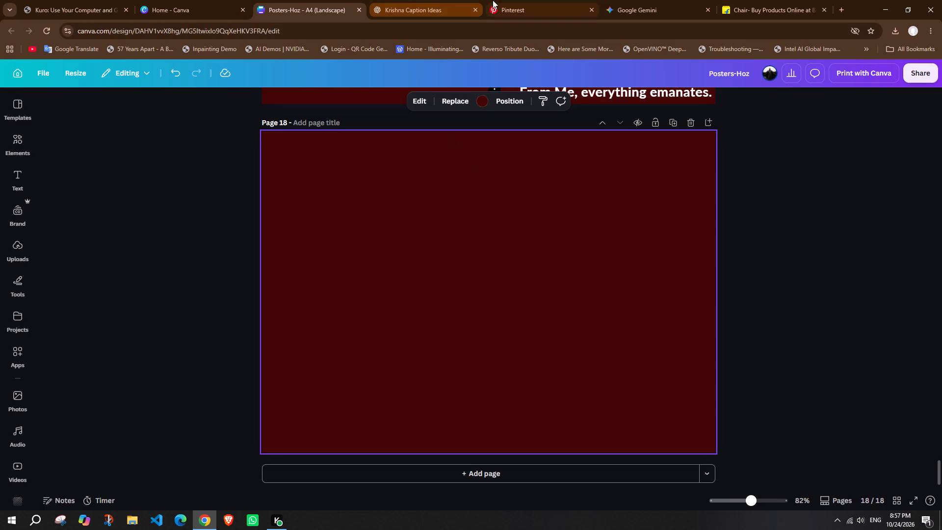
{"action": "left_click", "coordinate": [493, 0]}
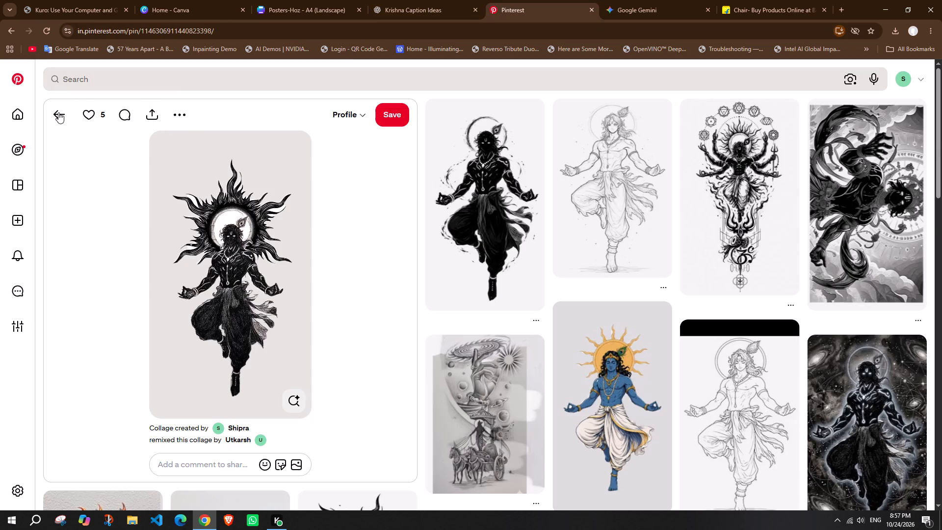
{"action": "left_click", "coordinate": [58, 112]}
{"action": "scroll", "coordinate": [251, 222], "scroll_direction": "up", "scroll_amount": 4}
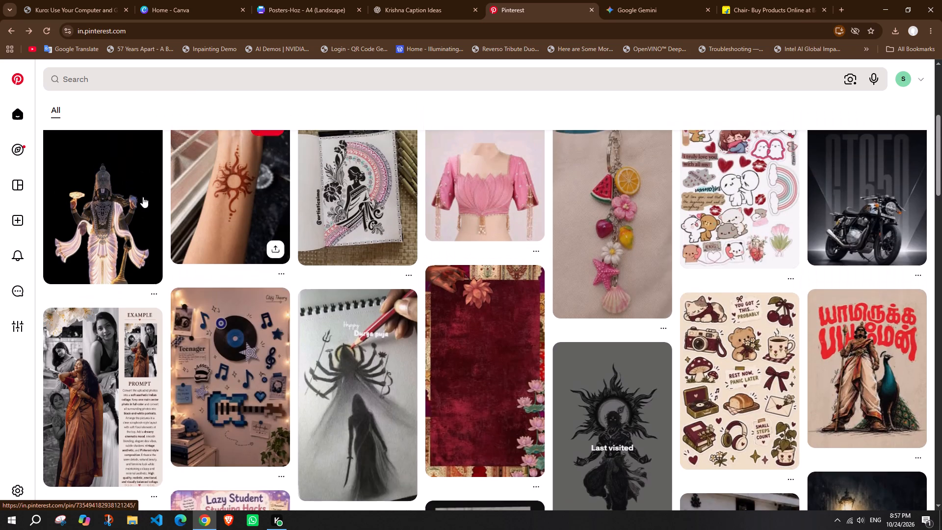
{"action": "left_click", "coordinate": [117, 183]}
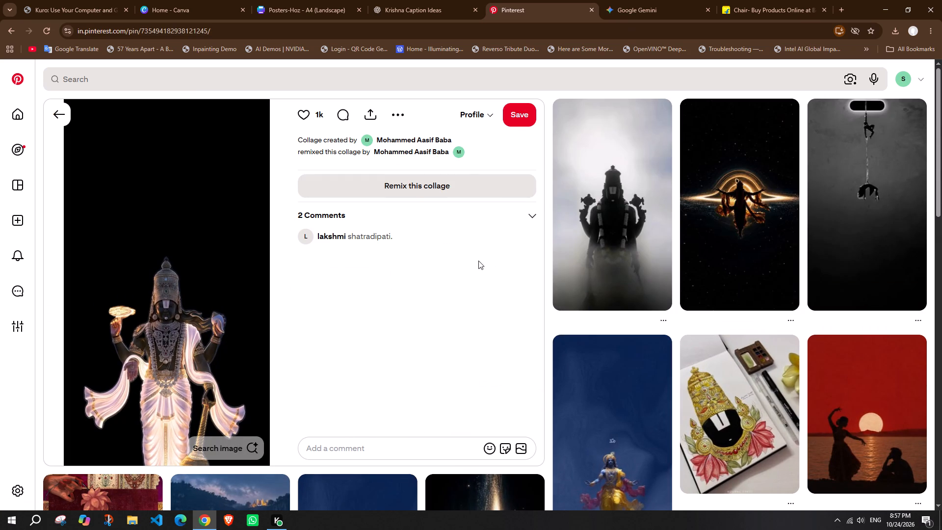
{"action": "scroll", "coordinate": [479, 257], "scroll_direction": "down", "scroll_amount": 4}
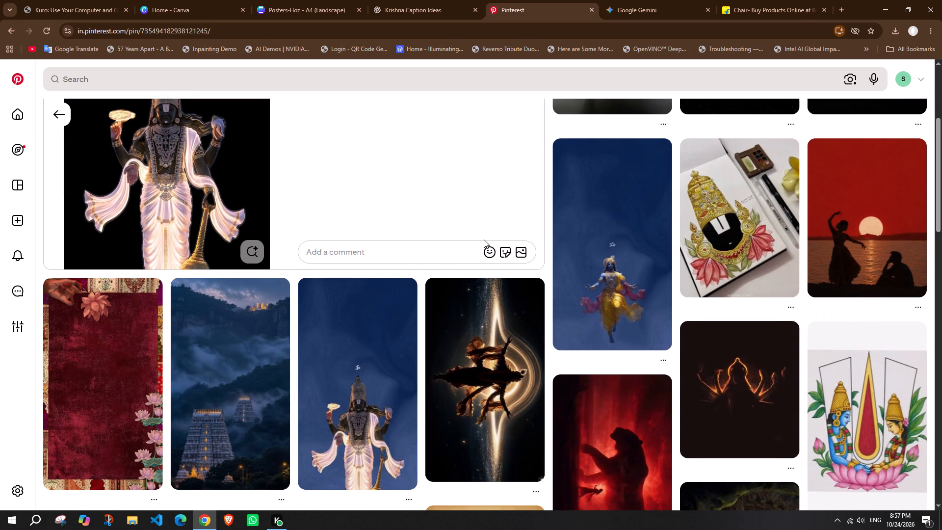
{"action": "scroll", "coordinate": [484, 238], "scroll_direction": "up", "scroll_amount": 5}
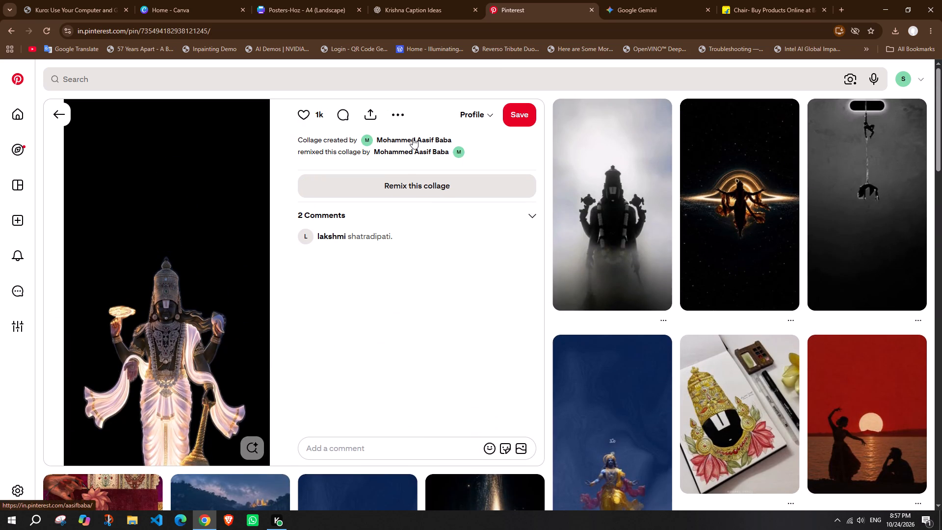
{"action": "left_click", "coordinate": [533, 214]}
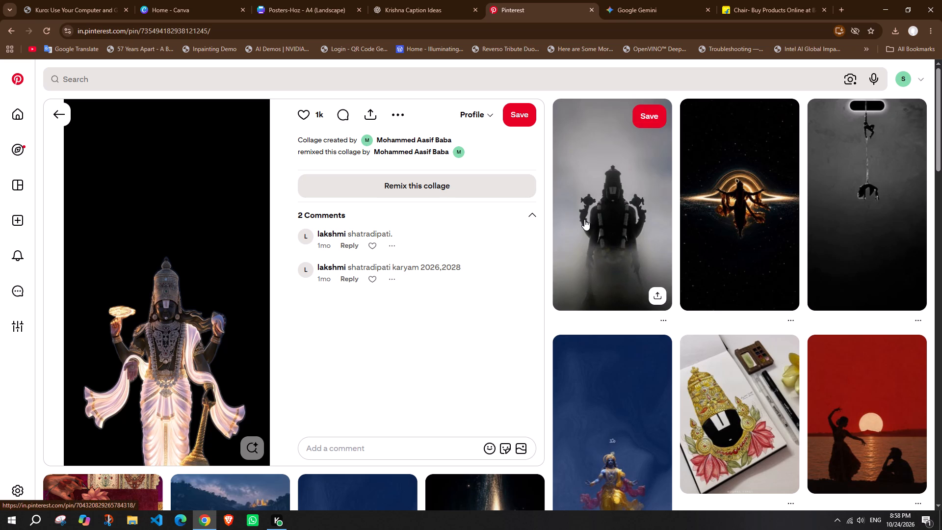
Look over the related pins and search Pinterest for "lord venkateshwara".
{"action": "scroll", "coordinate": [506, 206], "scroll_direction": "down", "scroll_amount": 11}
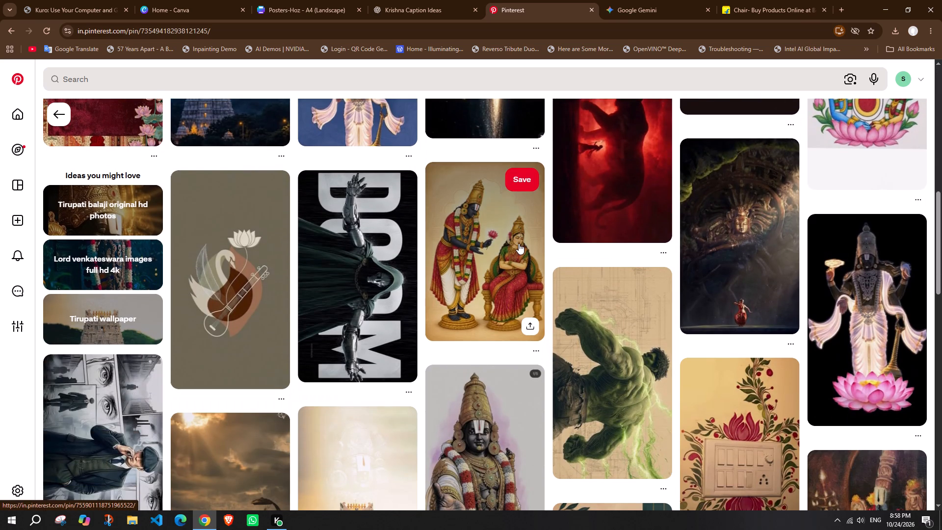
{"action": "scroll", "coordinate": [519, 242], "scroll_direction": "down", "scroll_amount": 5}
{"action": "scroll", "coordinate": [520, 242], "scroll_direction": "up", "scroll_amount": 14}
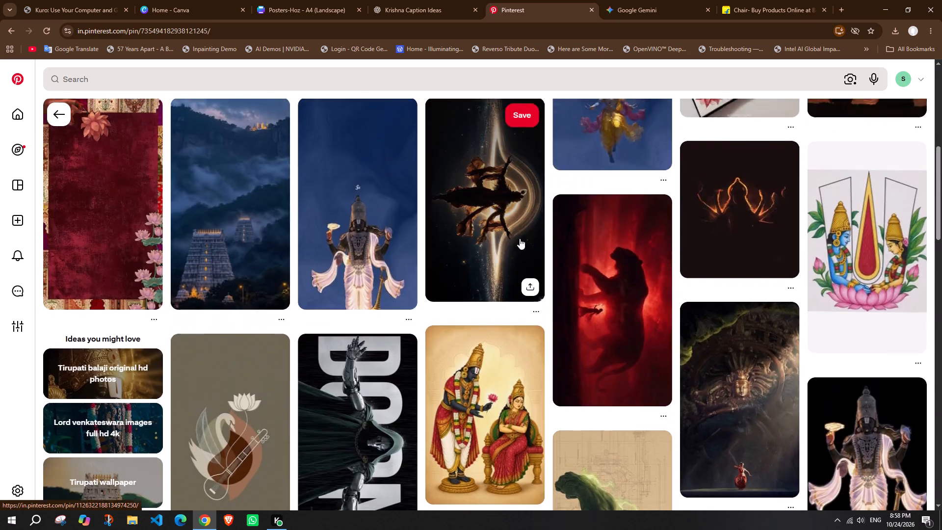
{"action": "scroll", "coordinate": [520, 238], "scroll_direction": "up", "scroll_amount": 9}
{"action": "left_click", "coordinate": [383, 80]}
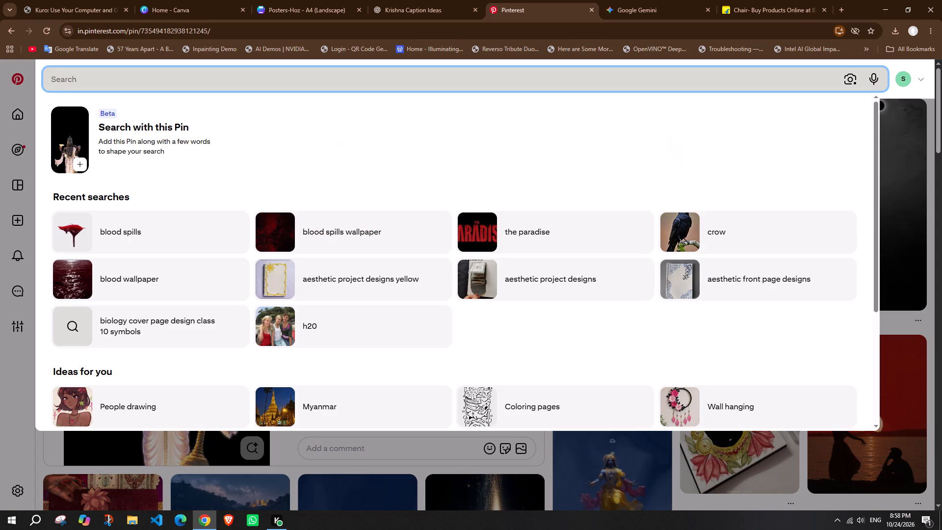
{"action": "type", "text": "lord ve"}
{"action": "key", "text": "Down"}
{"action": "key", "text": "Return"}
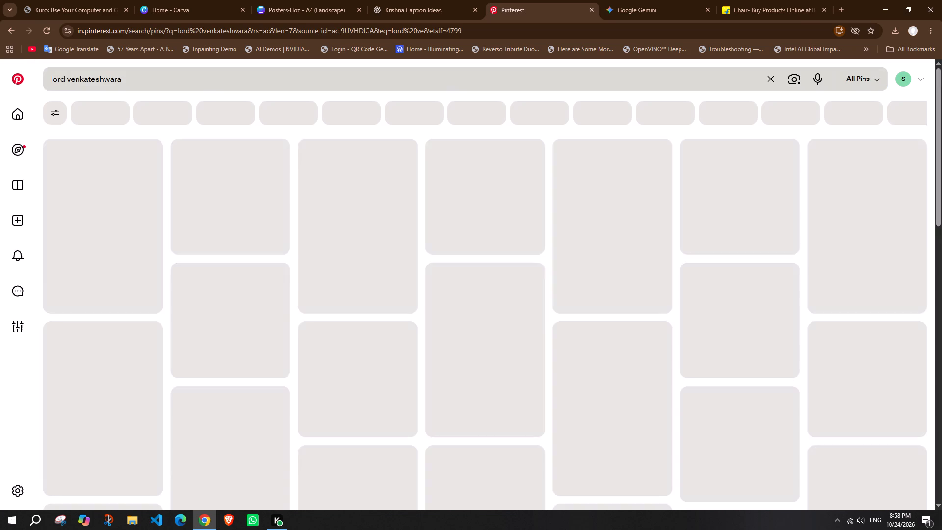
Dismiss the save-idea pop-up, open the front-facing black-and-white Lord Venkateswara pin on a black background, and copy its image.
{"action": "left_click", "coordinate": [584, 167]}
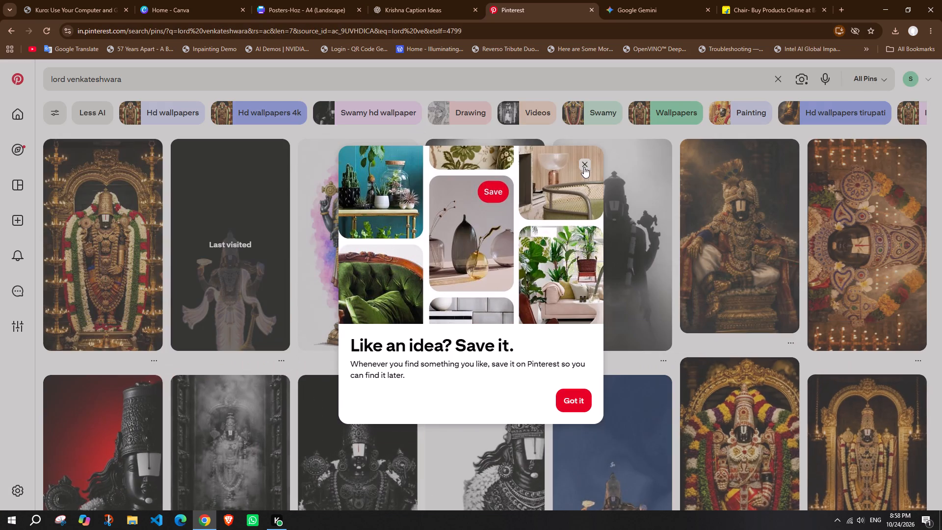
{"action": "scroll", "coordinate": [552, 155], "scroll_direction": "down", "scroll_amount": 2}
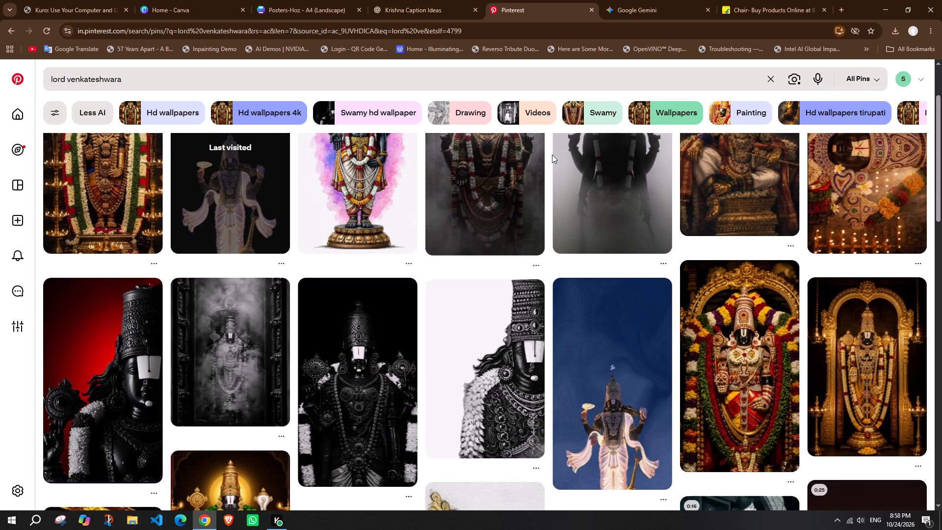
{"action": "scroll", "coordinate": [552, 155], "scroll_direction": "down", "scroll_amount": 1}
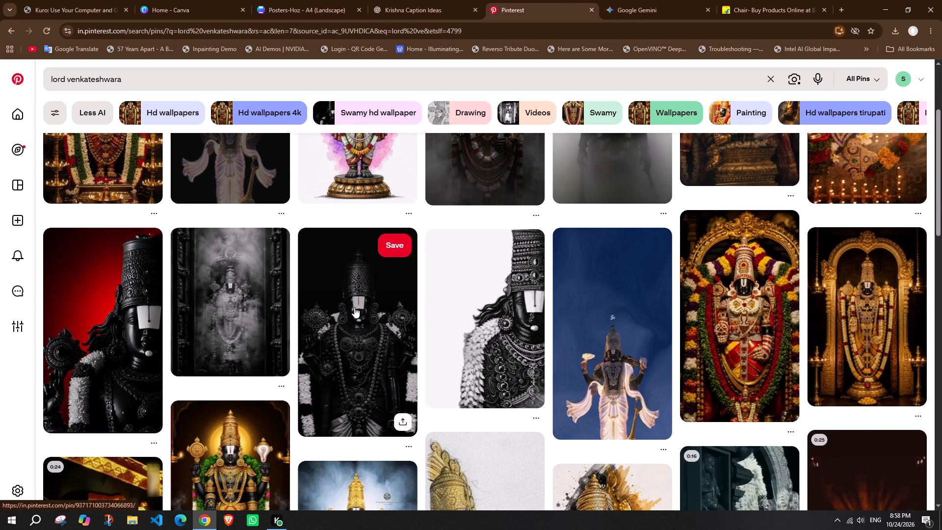
{"action": "left_click", "coordinate": [354, 307]}
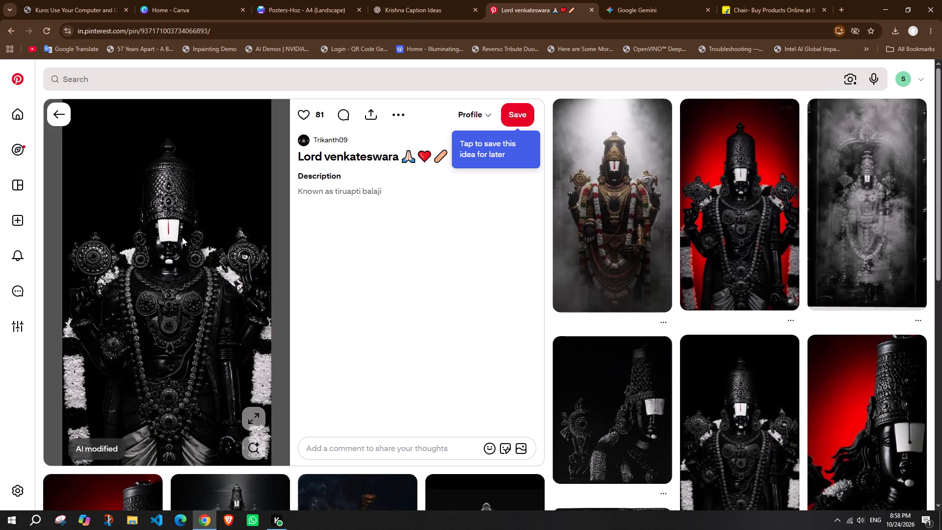
{"action": "right_click", "coordinate": [182, 237]}
{"action": "left_click", "coordinate": [212, 276]}
Paste the deity image onto page 18 of the Posters-Hoz design, enlarge it to the full page height and centre it horizontally.
{"action": "left_click", "coordinate": [305, 0]}
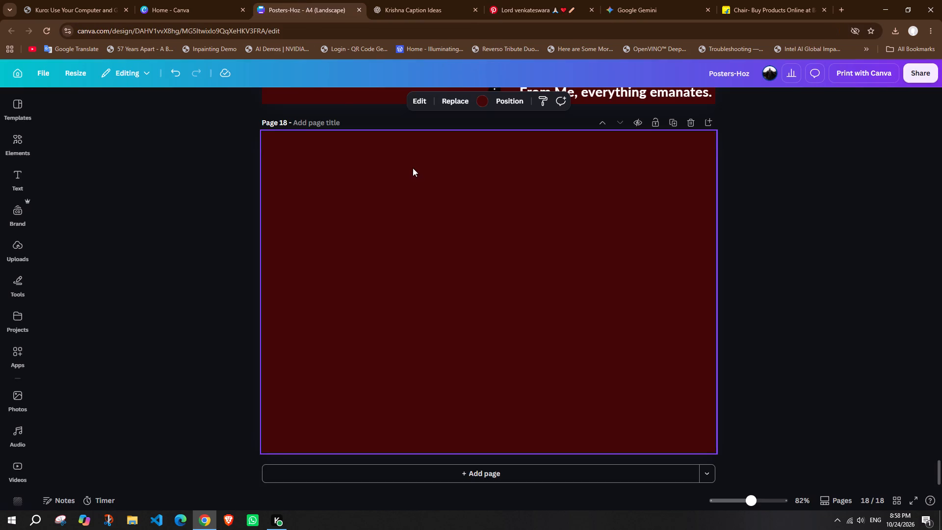
{"action": "left_click", "coordinate": [417, 188]}
{"action": "key", "text": "ctrl+v"}
{"action": "left_click_drag", "start_coordinate": [481, 249], "coordinate": [479, 296]}
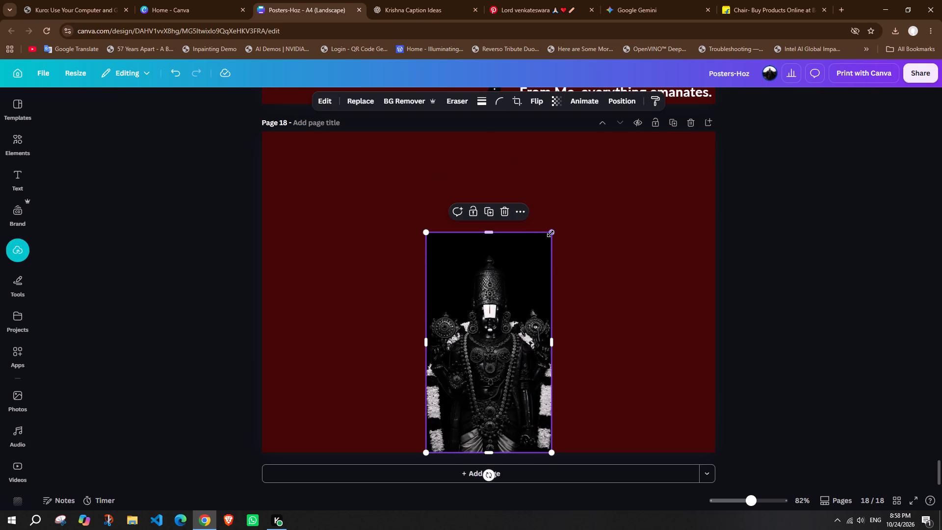
{"action": "left_click_drag", "start_coordinate": [551, 233], "coordinate": [608, 134]}
{"action": "left_click_drag", "start_coordinate": [558, 177], "coordinate": [551, 177]}
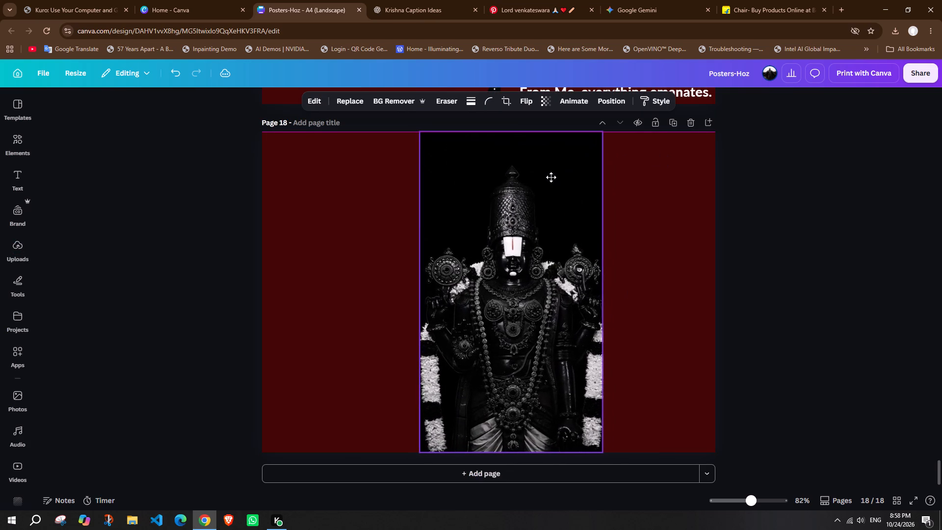
{"action": "left_click_drag", "start_coordinate": [551, 177], "coordinate": [529, 177]}
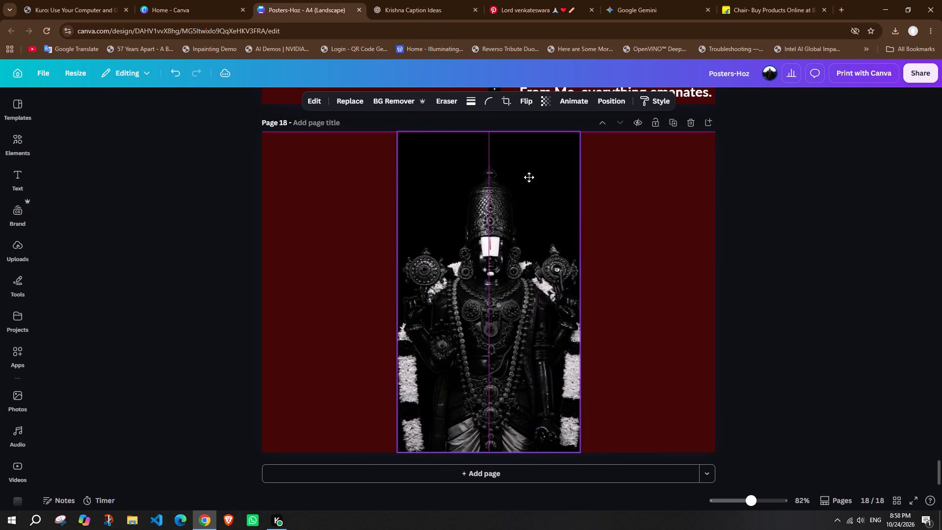
{"action": "left_click_drag", "start_coordinate": [529, 177], "coordinate": [528, 177]}
{"action": "left_click", "coordinate": [599, 166]}
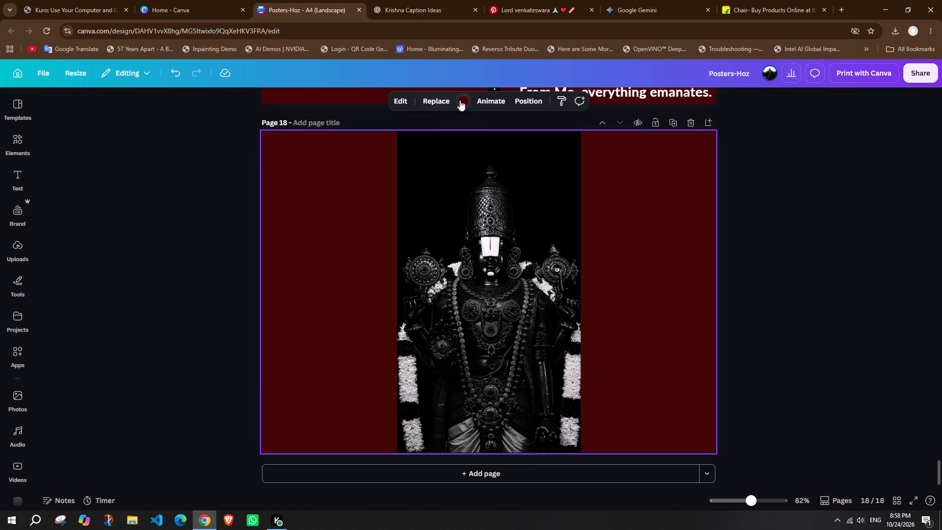
{"action": "left_click", "coordinate": [460, 100]}
{"action": "left_click", "coordinate": [69, 173]}
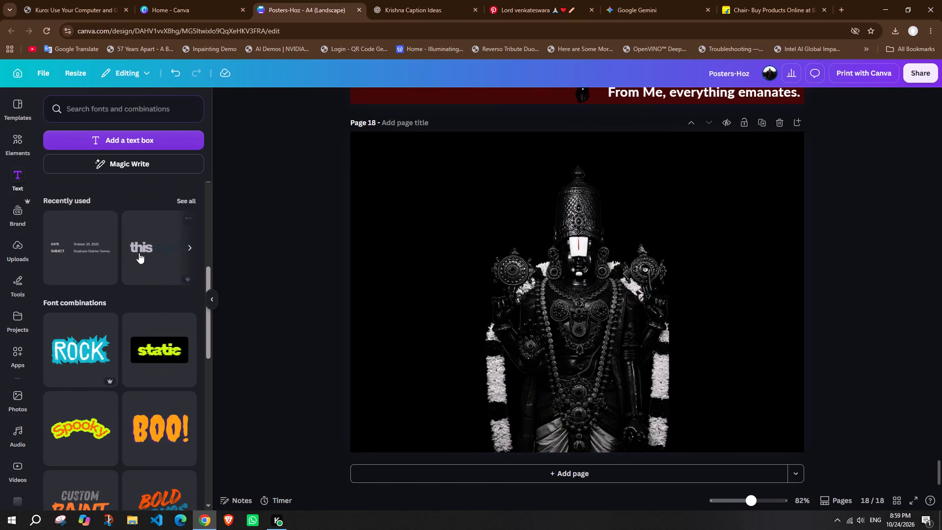
{"action": "scroll", "coordinate": [139, 253], "scroll_direction": "down", "scroll_amount": 3}
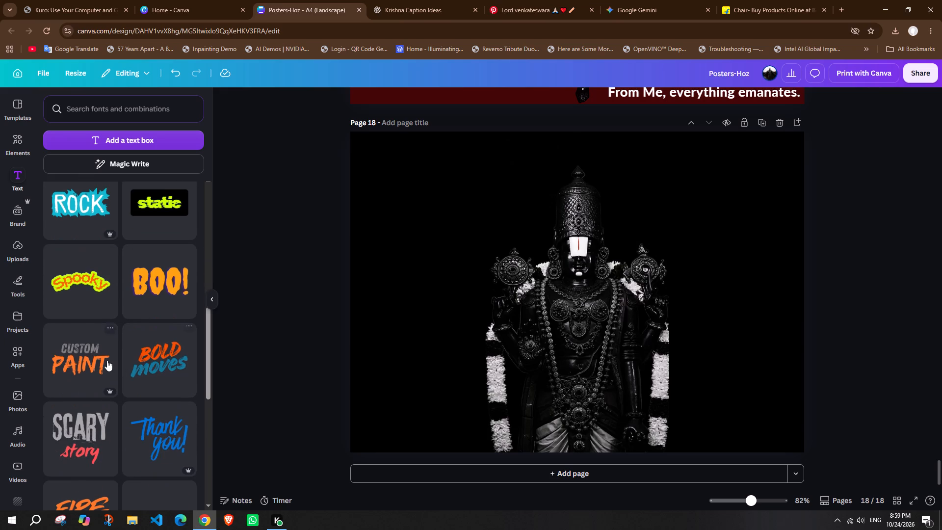
{"action": "scroll", "coordinate": [112, 359], "scroll_direction": "down", "scroll_amount": 8}
{"action": "left_click", "coordinate": [154, 316]}
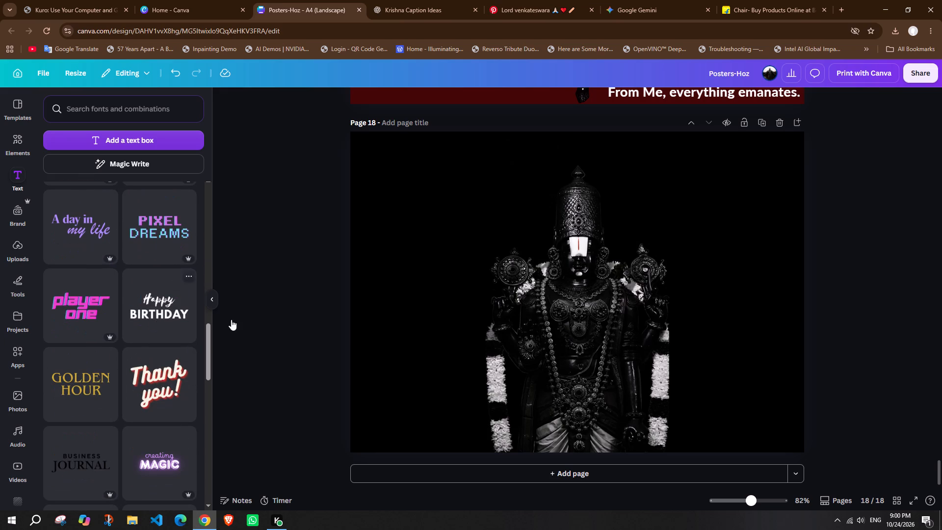
{"action": "left_click", "coordinate": [530, 205]}
{"action": "left_click", "coordinate": [461, 181]}
Replace both the "Happy" and "BIRTHDAY" text with the copied line "ॐ नमो वेंकटेशाय".
{"action": "double_click", "coordinate": [548, 270]}
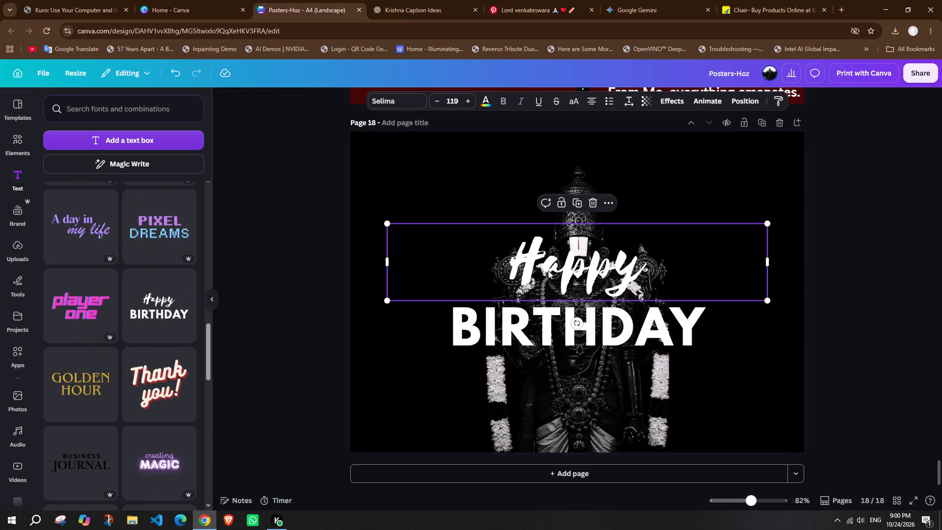
{"action": "key", "text": "ctrl+v"}
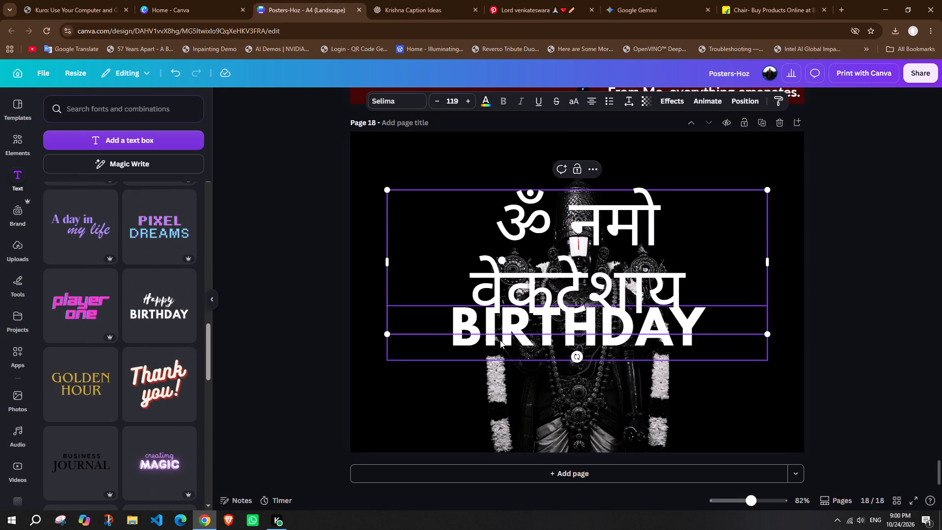
{"action": "left_click_drag", "start_coordinate": [499, 340], "coordinate": [499, 353]}
{"action": "left_click", "coordinate": [498, 353]}
{"action": "key", "text": "ctrl+v"}
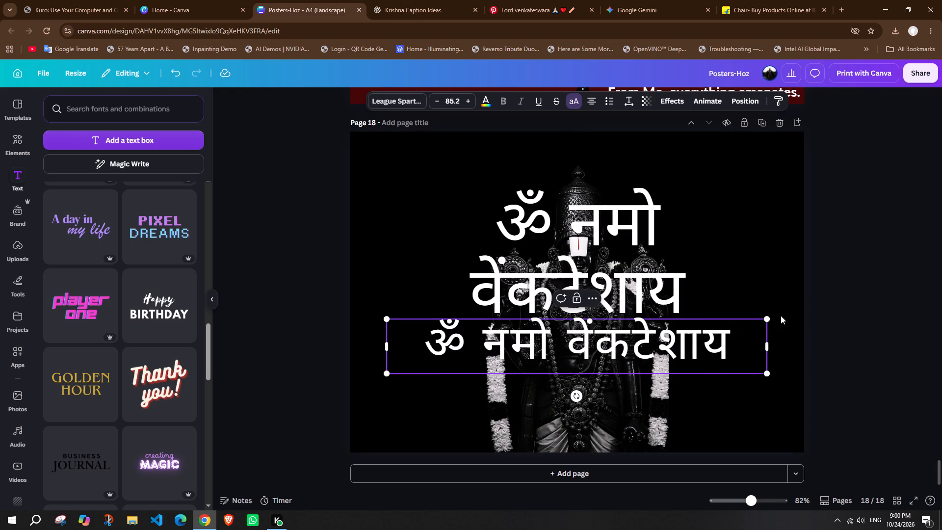
Compare the two Sanskrit captions and delete the larger two-line copy in the Selima font.
{"action": "left_click", "coordinate": [838, 280]}
{"action": "left_click", "coordinate": [615, 345]}
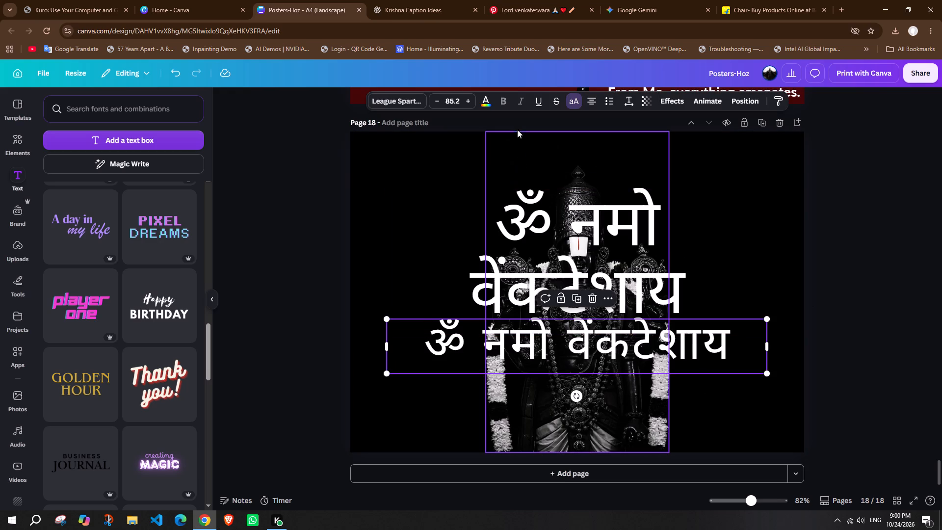
{"action": "left_click", "coordinate": [560, 202]}
{"action": "left_click_drag", "start_coordinate": [611, 224], "coordinate": [581, 206]}
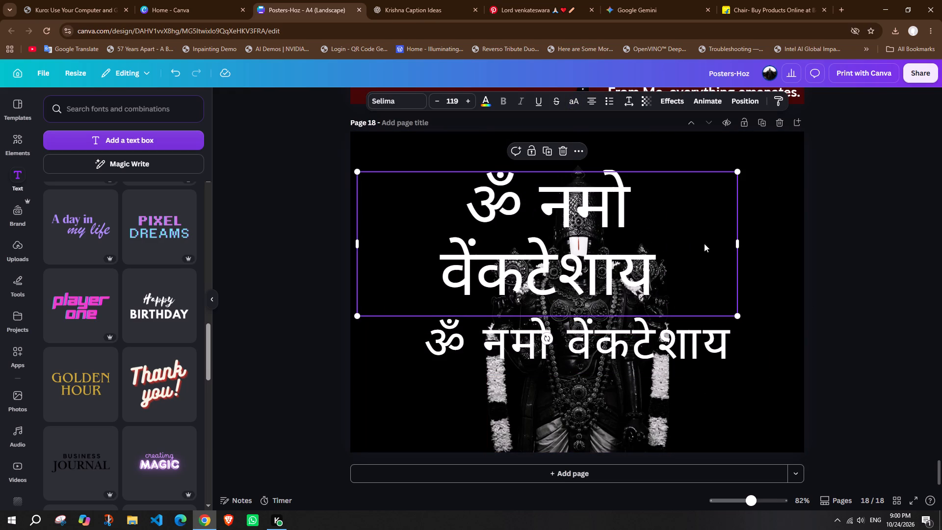
{"action": "left_click", "coordinate": [626, 332]}
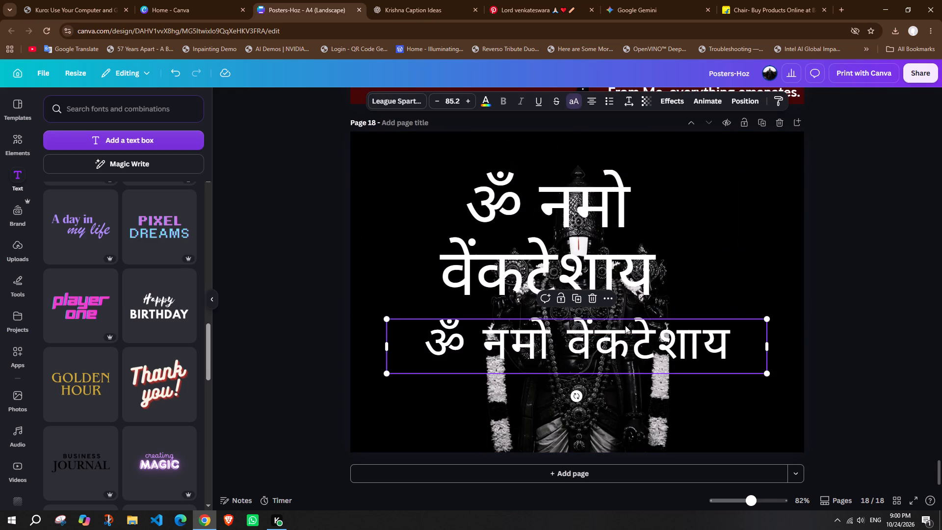
{"action": "left_click", "coordinate": [610, 257]}
{"action": "left_click", "coordinate": [558, 152]}
Move the remaining Sanskrit caption to the top of the page, above the deity.
{"action": "left_click_drag", "start_coordinate": [605, 339], "coordinate": [605, 332]}
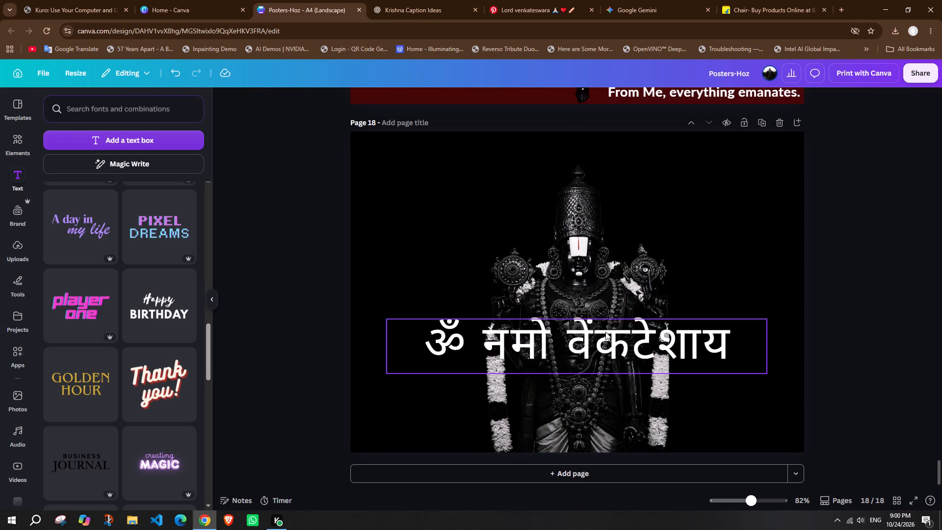
{"action": "left_click_drag", "start_coordinate": [605, 332], "coordinate": [603, 151]}
Shrink the Venkateshwara image to about 11.2 wide, crop its empty top edge and centre it at the page bottom beneath the caption.
{"action": "left_click", "coordinate": [605, 246]}
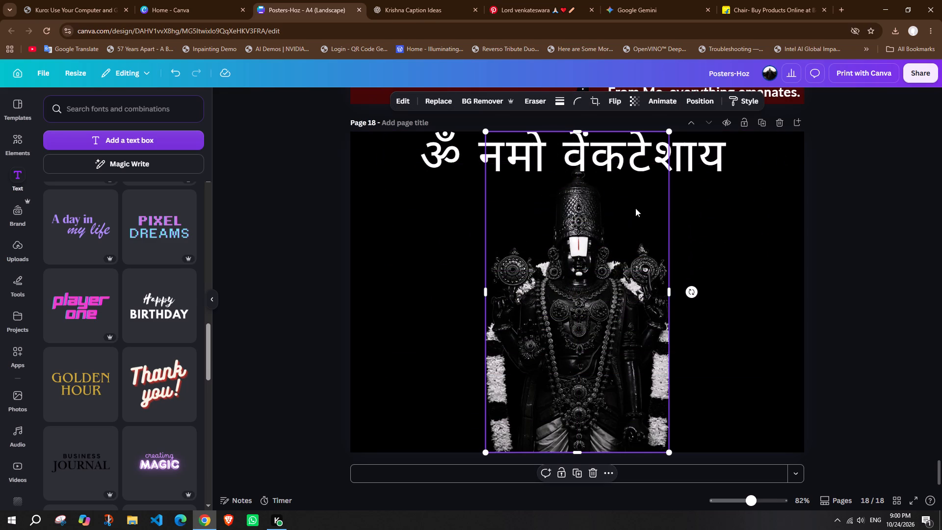
{"action": "left_click_drag", "start_coordinate": [668, 131], "coordinate": [661, 150]}
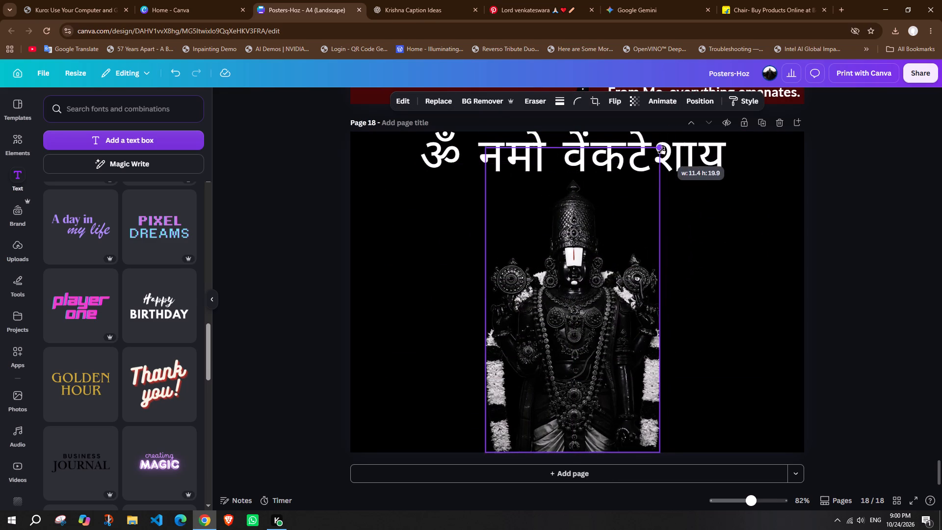
{"action": "left_click_drag", "start_coordinate": [661, 150], "coordinate": [660, 154]}
{"action": "left_click_drag", "start_coordinate": [576, 155], "coordinate": [580, 170]}
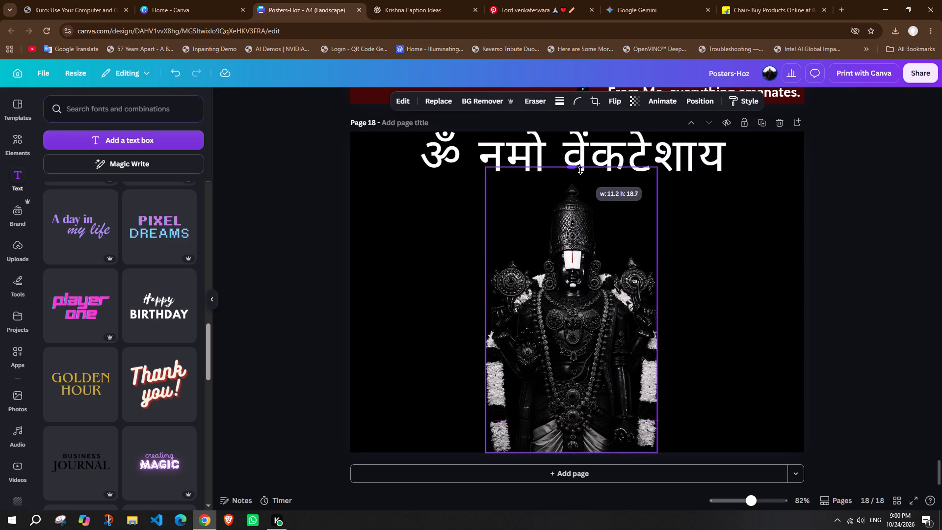
{"action": "left_click_drag", "start_coordinate": [580, 170], "coordinate": [581, 177]}
{"action": "left_click_drag", "start_coordinate": [581, 195], "coordinate": [584, 195]}
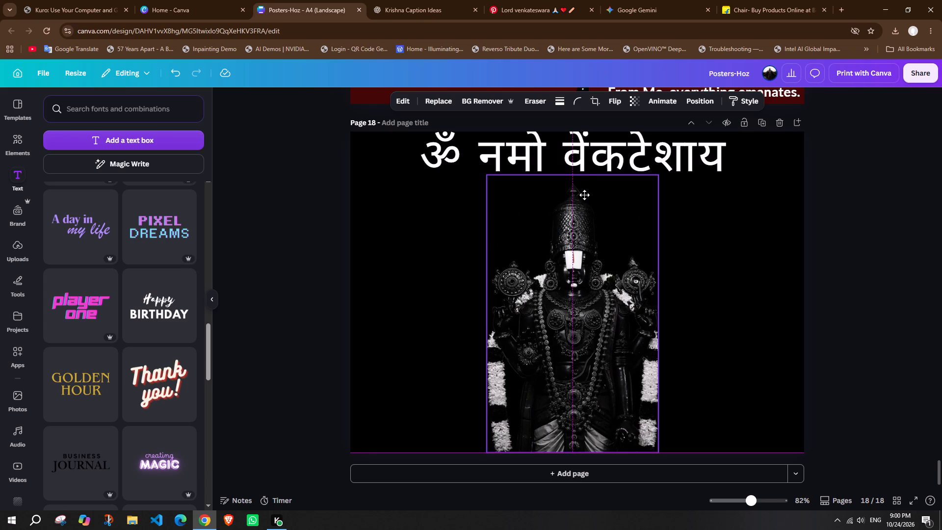
{"action": "left_click_drag", "start_coordinate": [584, 195], "coordinate": [585, 195]}
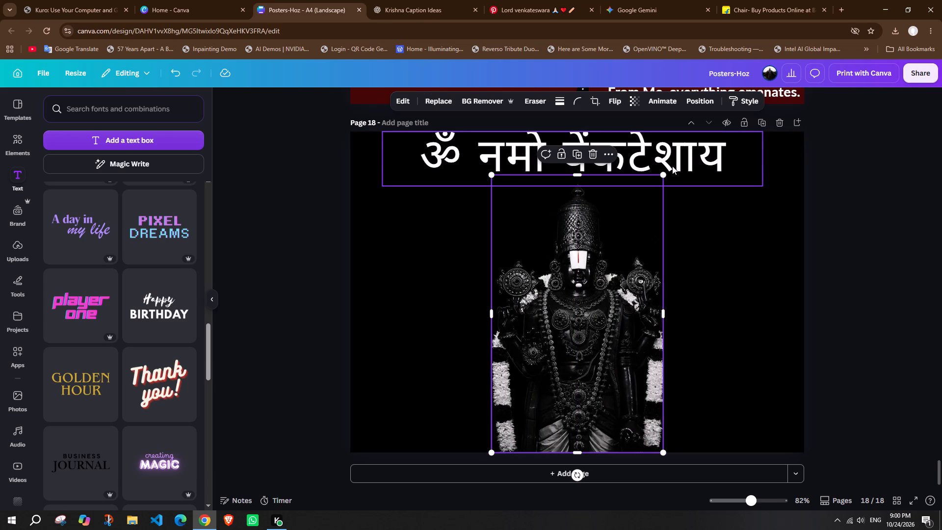
Set the Sanskrit caption's font size to 75 and turn off its uppercase formatting.
{"action": "left_click", "coordinate": [672, 166]}
{"action": "left_click", "coordinate": [449, 101]}
{"action": "key", "text": "7"}
{"action": "key", "text": "5"}
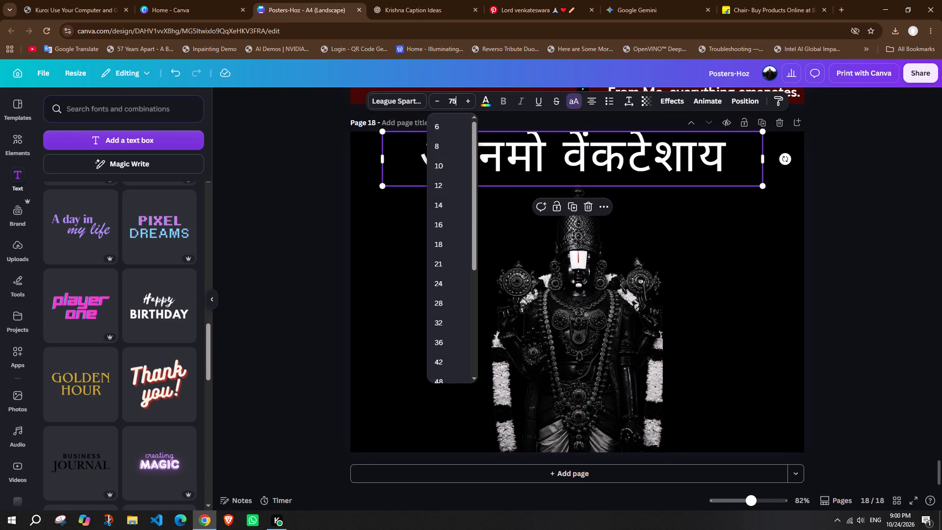
{"action": "key", "text": "Return"}
{"action": "left_click", "coordinate": [573, 104]}
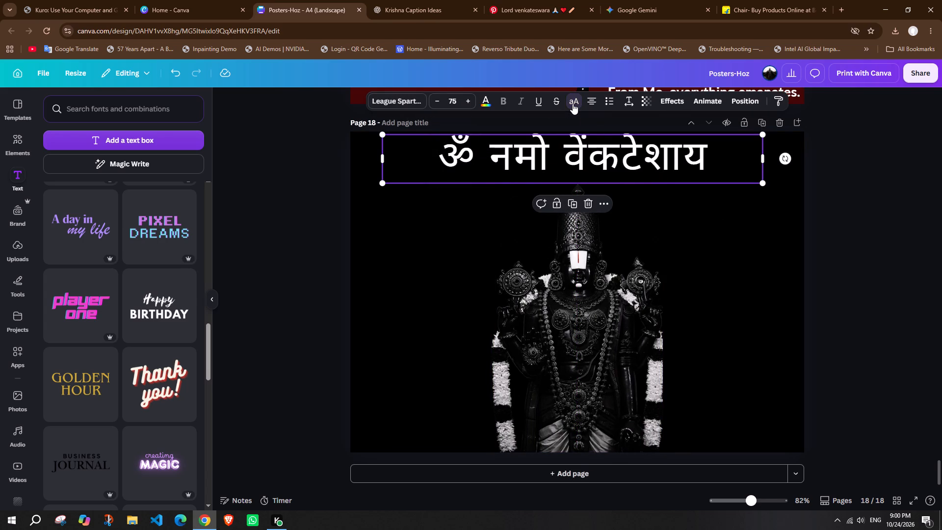
{"action": "left_click", "coordinate": [573, 104]}
{"action": "left_click", "coordinate": [573, 104]}
Apply an Echo effect to the caption with white (#ffffff) colour and an offset of 22.
{"action": "left_click", "coordinate": [663, 102]}
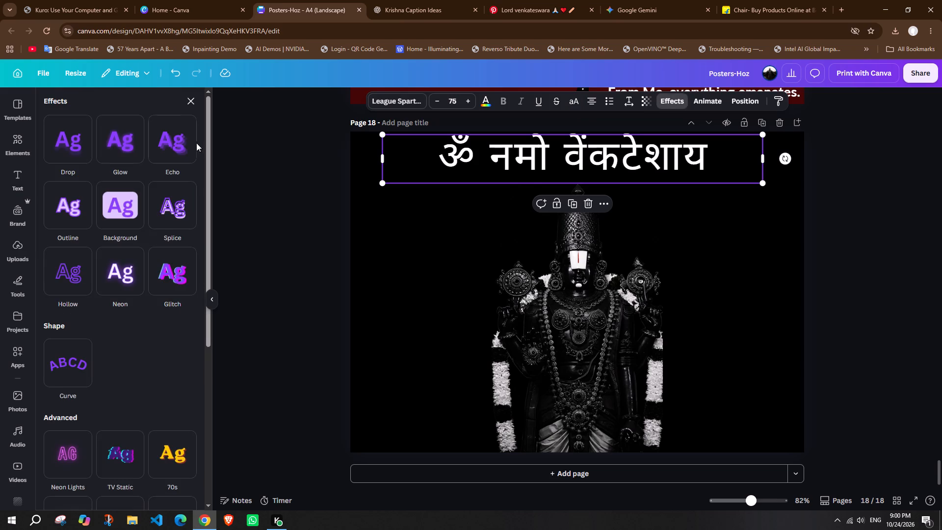
{"action": "left_click", "coordinate": [170, 143]}
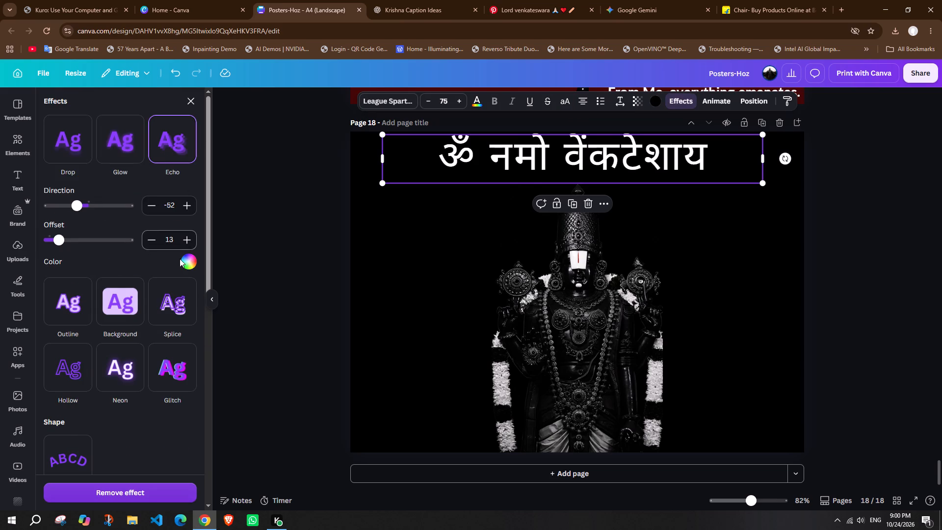
{"action": "left_click", "coordinate": [183, 259]}
{"action": "left_click", "coordinate": [89, 330]}
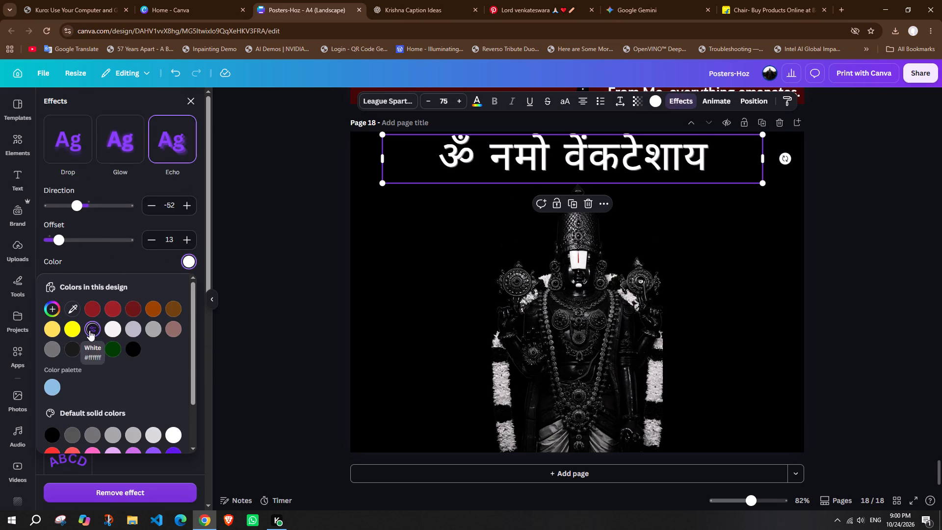
{"action": "left_click", "coordinate": [114, 311]}
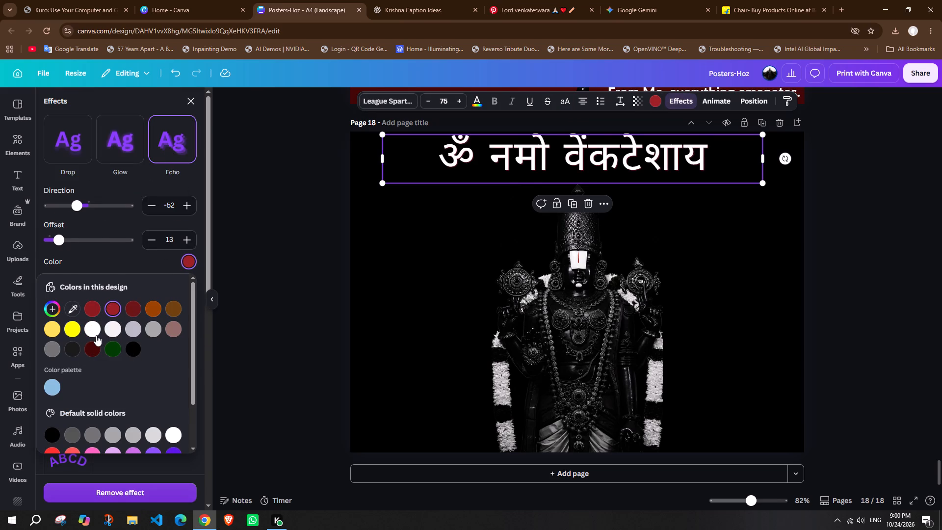
{"action": "left_click", "coordinate": [96, 335]}
{"action": "left_click", "coordinate": [63, 247]}
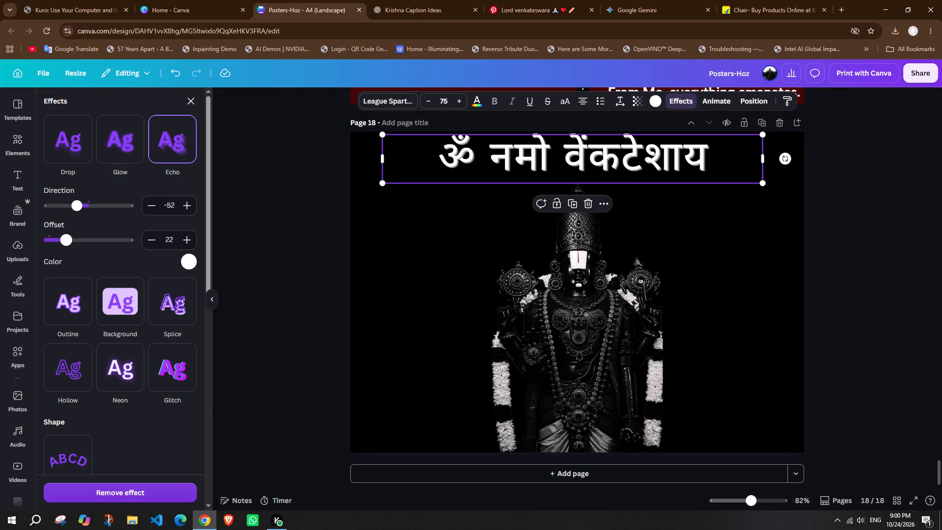
{"action": "left_click", "coordinate": [144, 238]}
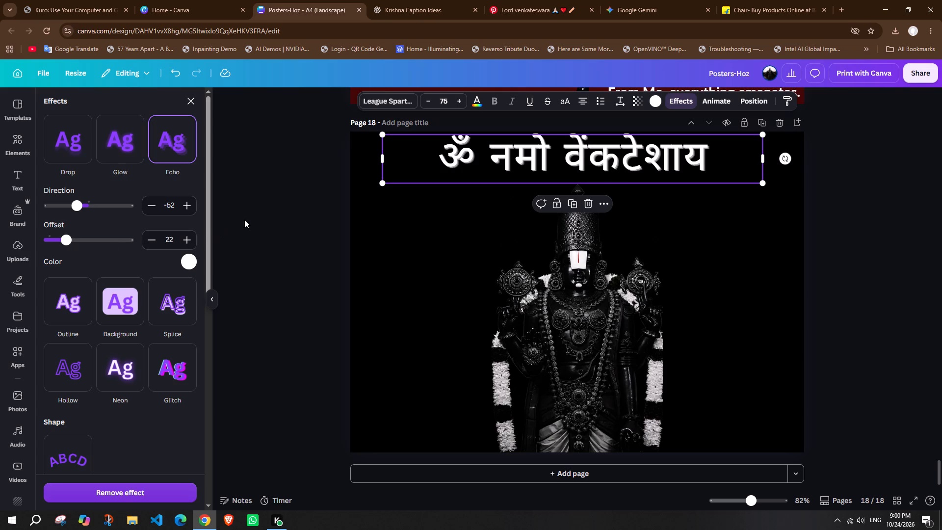
{"action": "double_click", "coordinate": [244, 219]}
Narrow the caption's text box and reposition it centred just above the deity's crown.
{"action": "left_click", "coordinate": [478, 175]}
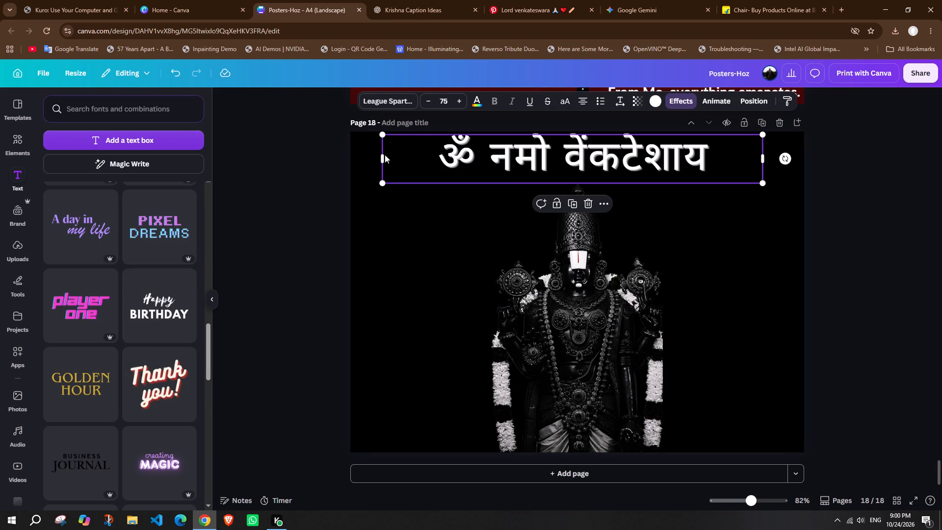
{"action": "left_click_drag", "start_coordinate": [382, 156], "coordinate": [489, 158]}
{"action": "left_click", "coordinate": [438, 176]}
{"action": "left_click_drag", "start_coordinate": [587, 166], "coordinate": [537, 168]}
{"action": "left_click", "coordinate": [819, 173]}
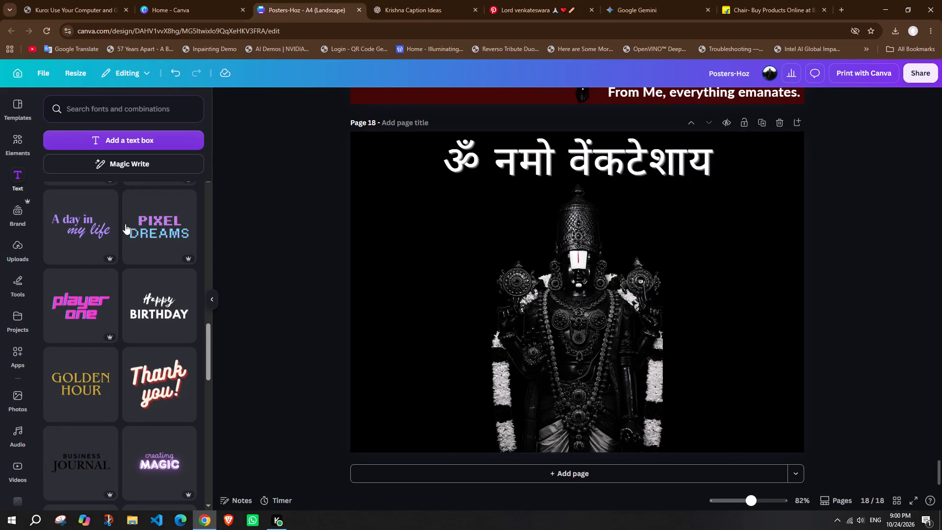
Search the graphics elements for "glow" and place the large soft round white-gold glow over the deity's chest.
{"action": "left_click", "coordinate": [19, 146]}
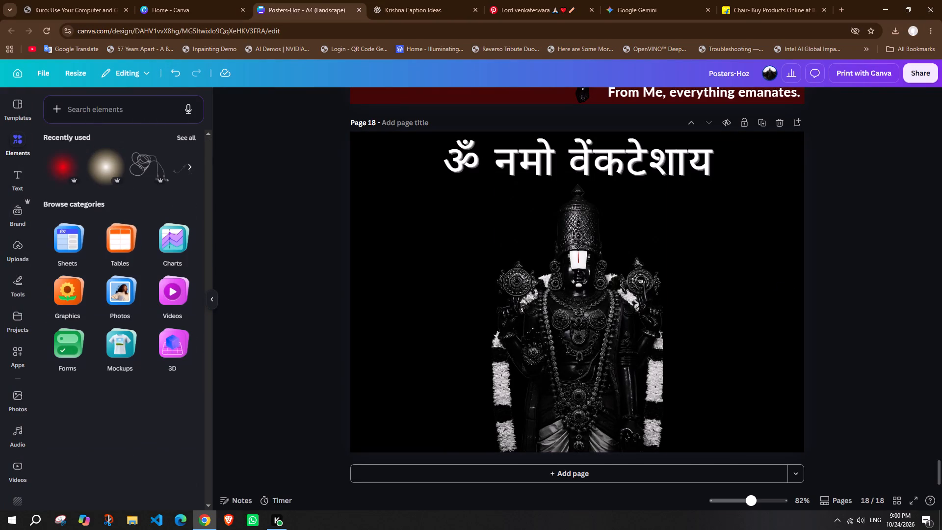
{"action": "left_click", "coordinate": [88, 114]}
{"action": "left_click", "coordinate": [79, 183]}
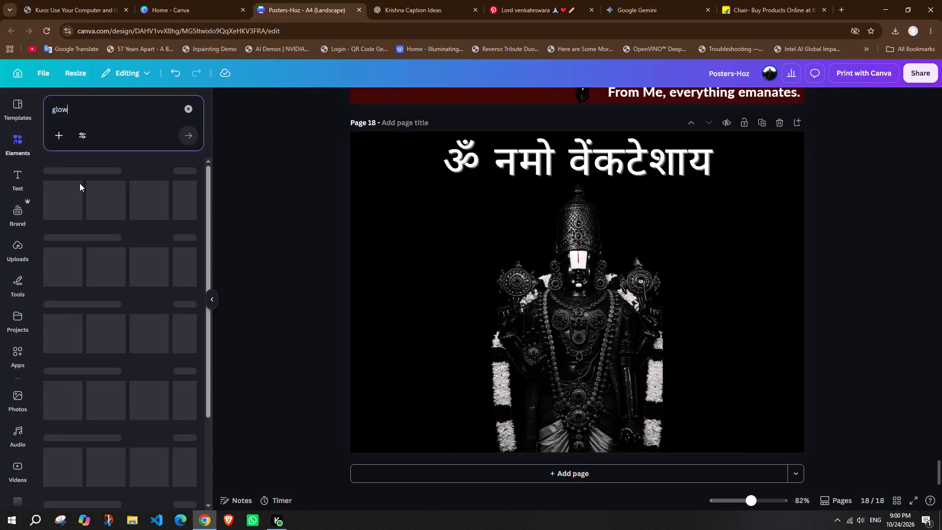
{"action": "left_click", "coordinate": [183, 191]}
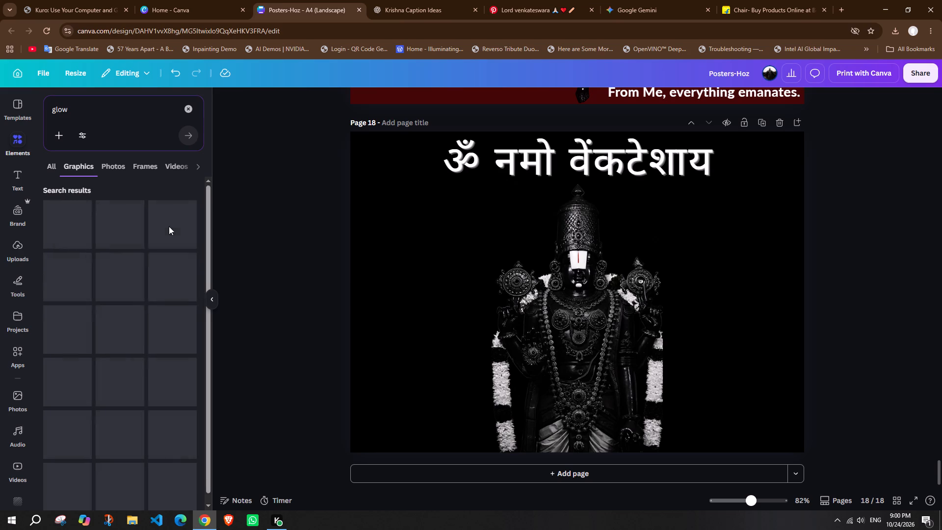
{"action": "left_click", "coordinate": [111, 289]}
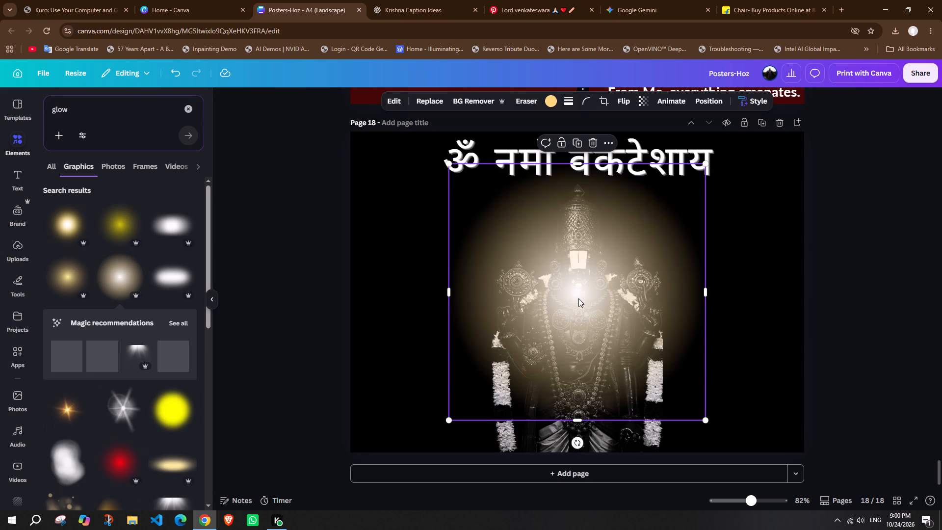
{"action": "left_click_drag", "start_coordinate": [579, 299], "coordinate": [579, 306]}
Send the glow backward so it sits behind the Venkateshwara image.
{"action": "right_click", "coordinate": [585, 298]}
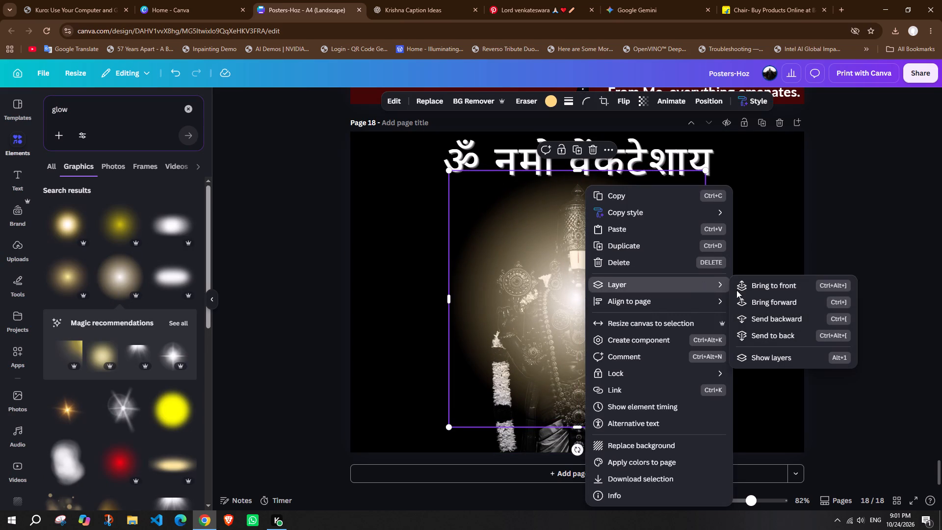
{"action": "left_click", "coordinate": [769, 311]}
{"action": "left_click", "coordinate": [857, 240]}
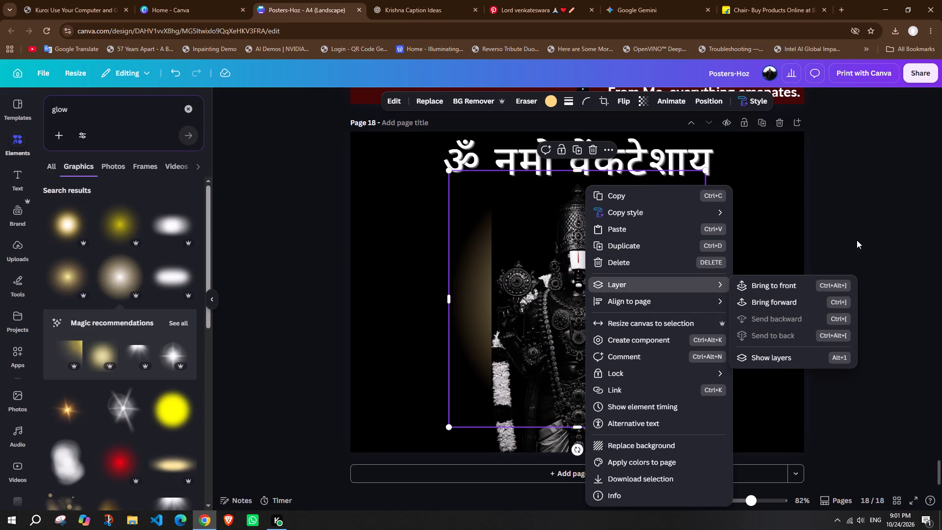
{"action": "left_click", "coordinate": [857, 240]}
Remove the background from the Venkateshwara image.
{"action": "left_click", "coordinate": [599, 284]}
{"action": "left_click", "coordinate": [472, 106]}
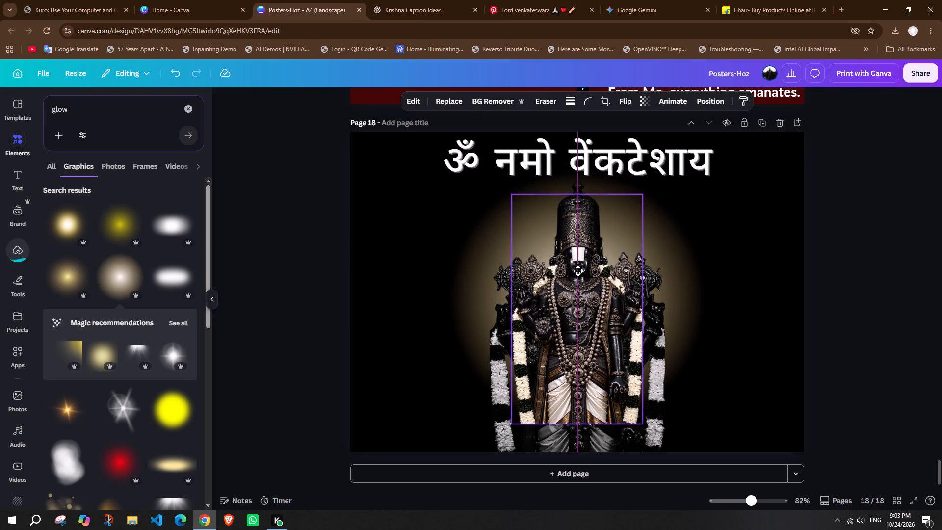
{"action": "left_click_drag", "start_coordinate": [578, 271], "coordinate": [578, 297]}
{"action": "left_click", "coordinate": [654, 268]}
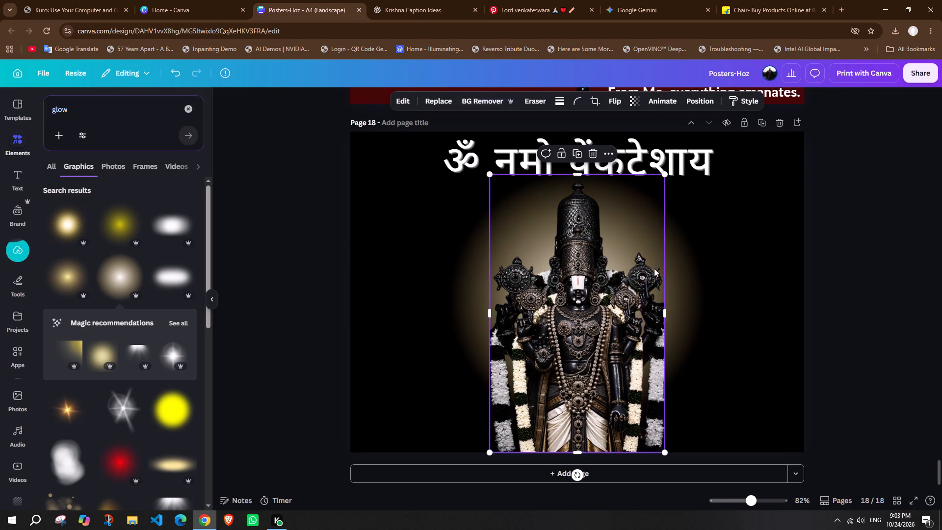
{"action": "left_click", "coordinate": [594, 153]}
Enlarge the pasted Venkateshwara cutout so it reaches from just below the caption to the page's bottom edge, and centre it horizontally.
{"action": "left_click", "coordinate": [601, 253]}
{"action": "left_click_drag", "start_coordinate": [643, 224], "coordinate": [645, 221]}
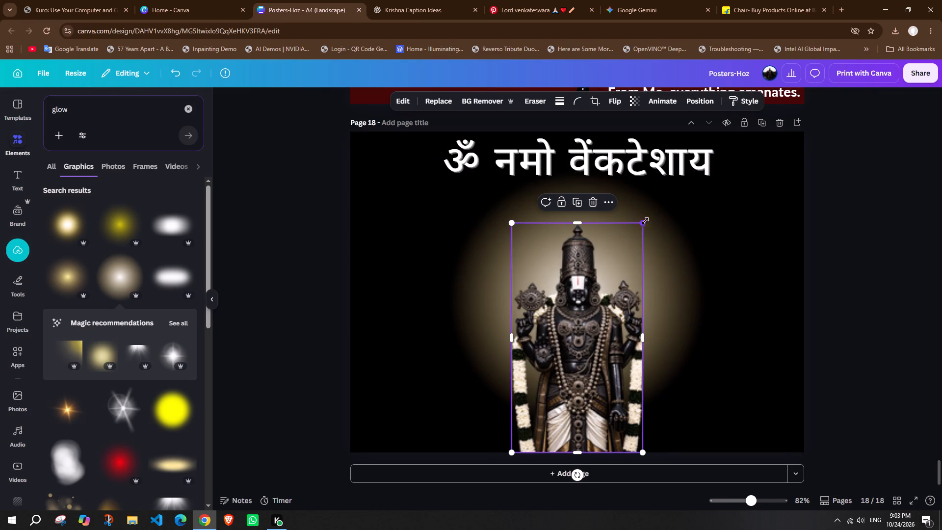
{"action": "left_click_drag", "start_coordinate": [645, 221], "coordinate": [673, 186]}
{"action": "left_click_drag", "start_coordinate": [511, 180], "coordinate": [509, 180]}
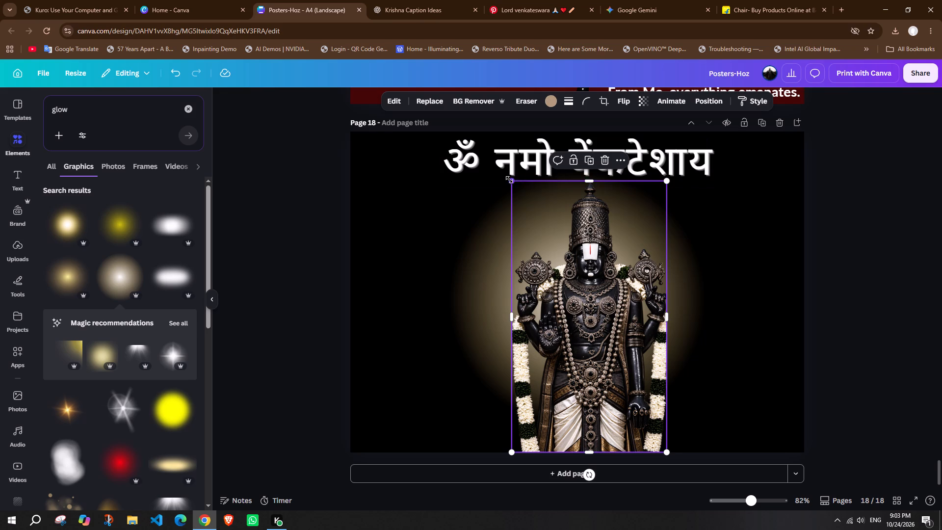
{"action": "left_click_drag", "start_coordinate": [509, 180], "coordinate": [506, 178]}
{"action": "left_click_drag", "start_coordinate": [580, 239], "coordinate": [569, 239]}
{"action": "left_click", "coordinate": [823, 246]}
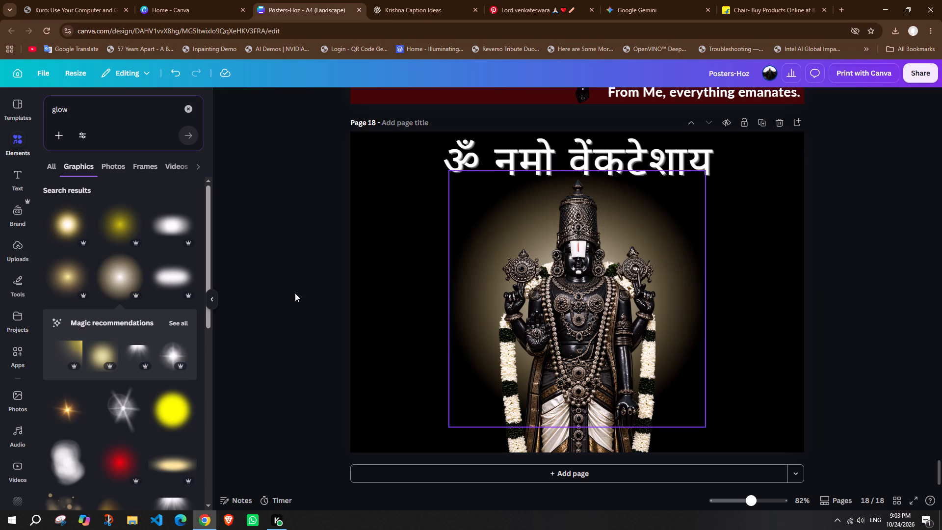
Add the golden glow with a bright centre from the glow graphics, place it over the deity's chest and send it backward behind the cutout.
{"action": "scroll", "coordinate": [180, 310], "scroll_direction": "down", "scroll_amount": 6}
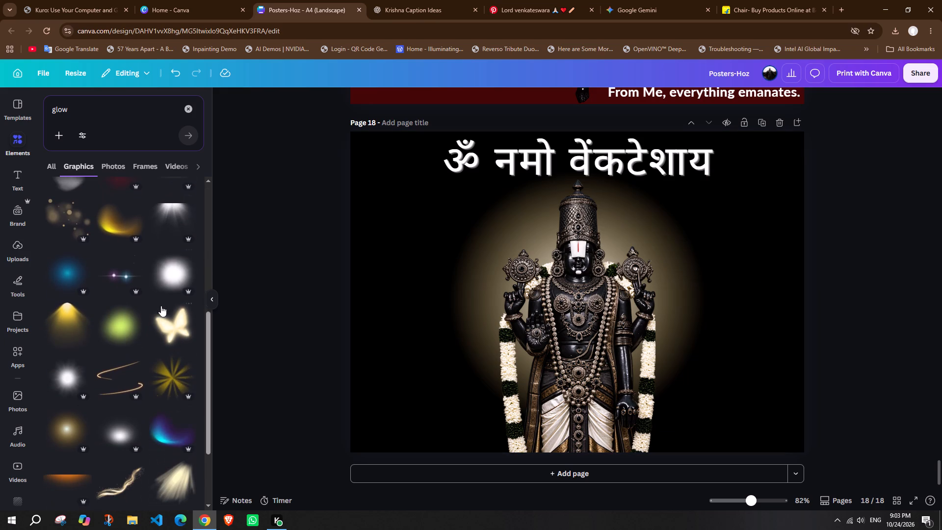
{"action": "left_click", "coordinate": [68, 430]}
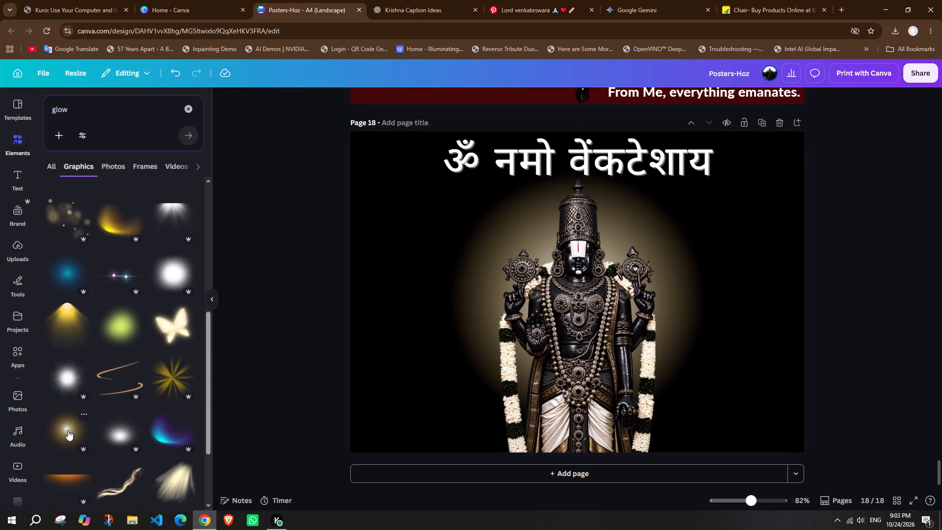
{"action": "left_click_drag", "start_coordinate": [583, 305], "coordinate": [589, 314]}
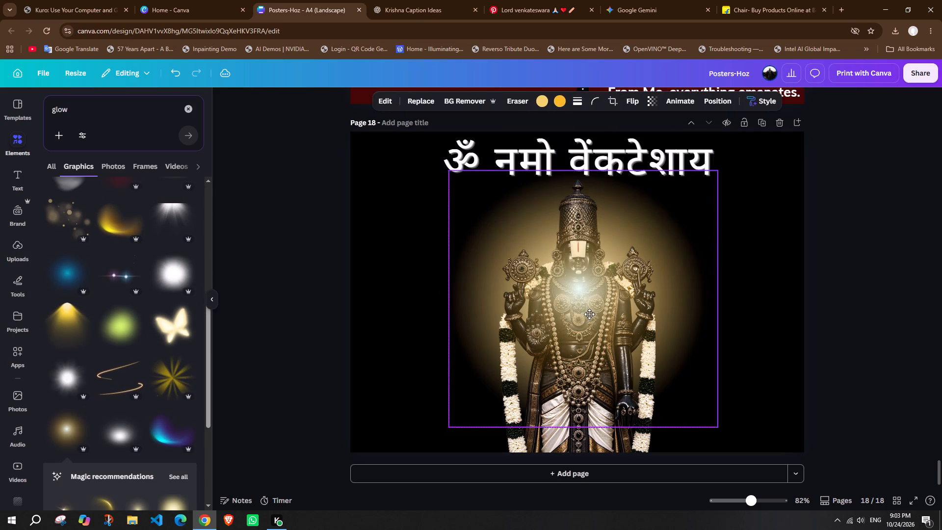
{"action": "left_click_drag", "start_coordinate": [589, 314], "coordinate": [585, 315]}
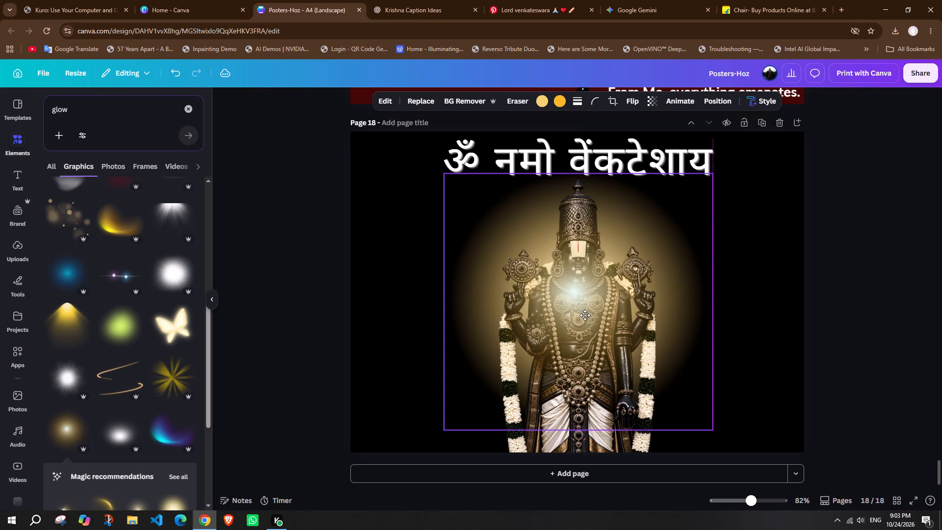
{"action": "left_click_drag", "start_coordinate": [585, 315], "coordinate": [589, 315]}
{"action": "right_click", "coordinate": [587, 303]}
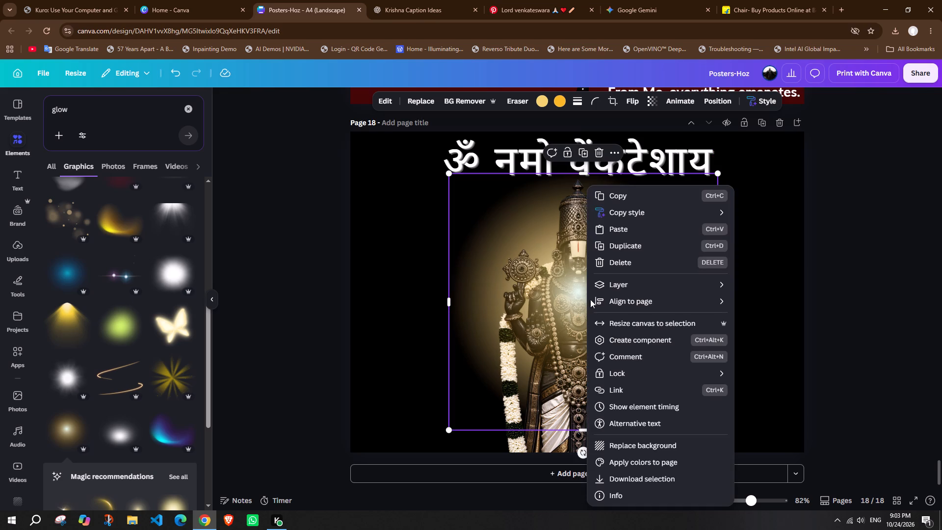
{"action": "left_click", "coordinate": [756, 313]}
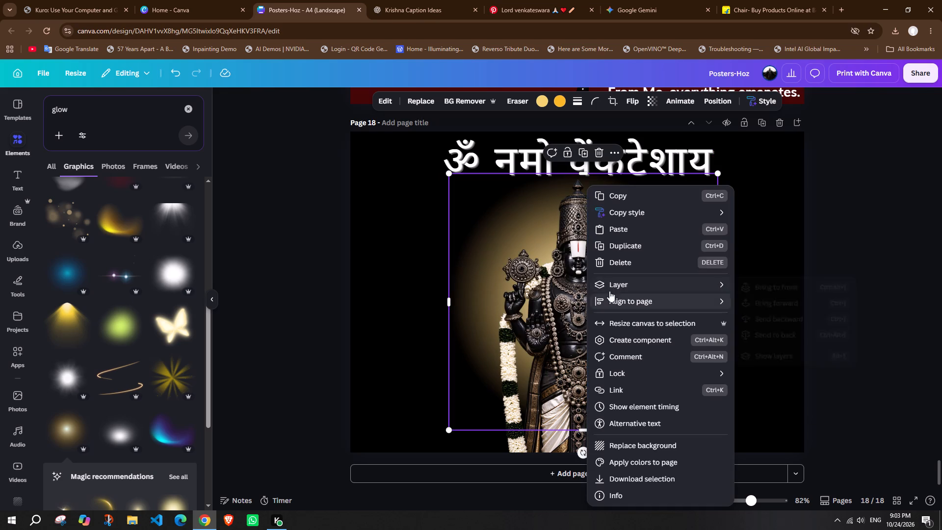
Enlarge the golden glow until it spans nearly the full page width, keeping it roughly centred behind the deity.
{"action": "left_click_drag", "start_coordinate": [448, 171], "coordinate": [445, 167]}
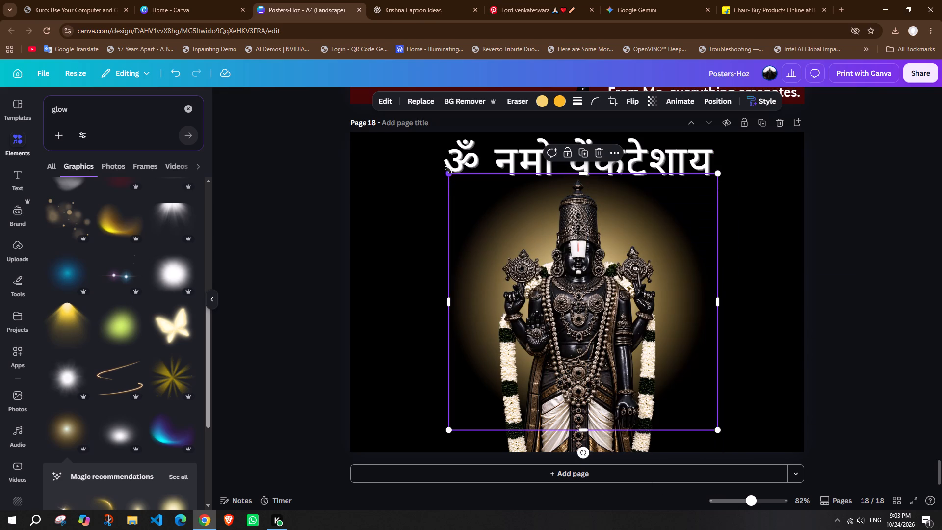
{"action": "left_click_drag", "start_coordinate": [450, 171], "coordinate": [345, 103]}
{"action": "left_click_drag", "start_coordinate": [401, 205], "coordinate": [438, 236]}
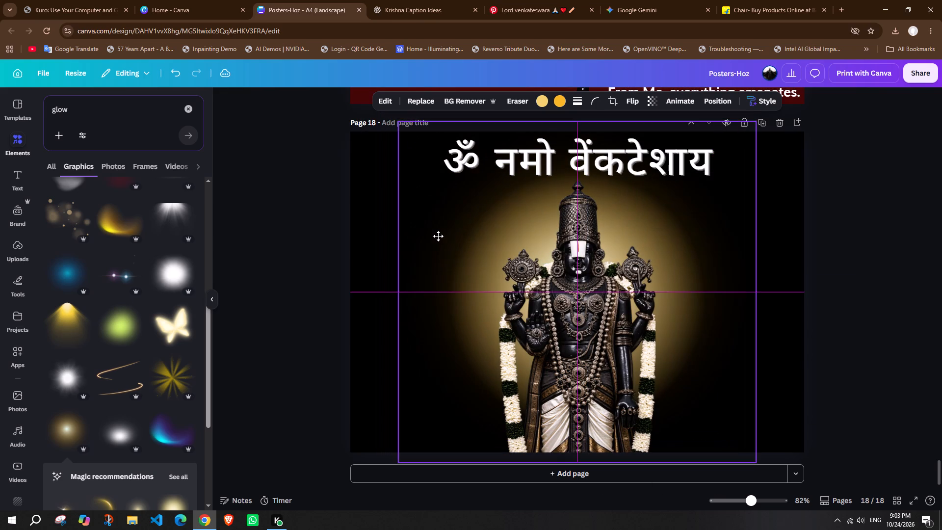
{"action": "left_click_drag", "start_coordinate": [438, 236], "coordinate": [440, 247]}
{"action": "left_click_drag", "start_coordinate": [400, 131], "coordinate": [394, 124]}
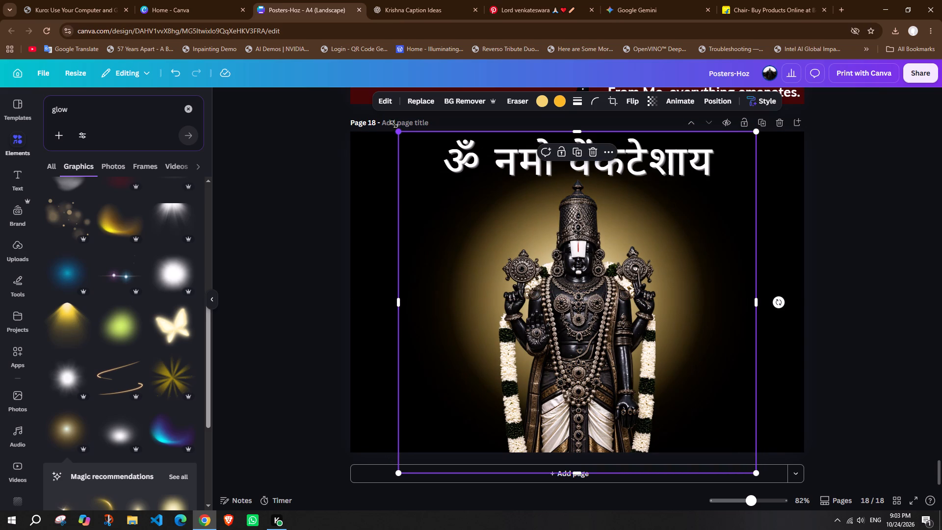
{"action": "left_click_drag", "start_coordinate": [394, 124], "coordinate": [295, 57]}
{"action": "left_click_drag", "start_coordinate": [392, 194], "coordinate": [446, 242]}
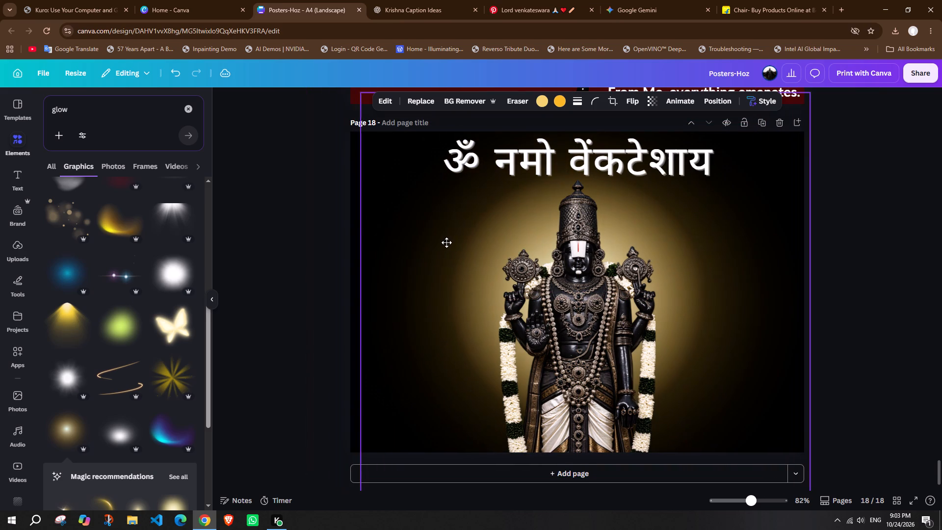
{"action": "left_click_drag", "start_coordinate": [446, 242], "coordinate": [450, 242]}
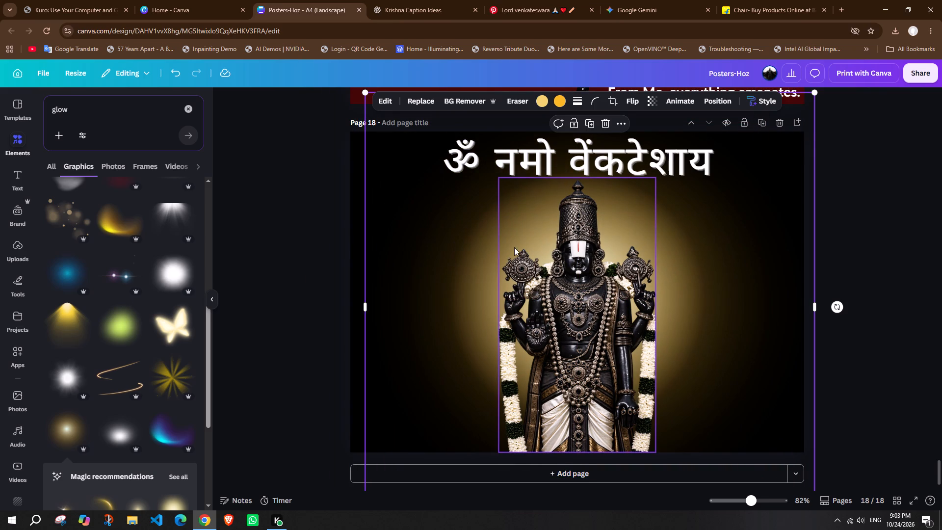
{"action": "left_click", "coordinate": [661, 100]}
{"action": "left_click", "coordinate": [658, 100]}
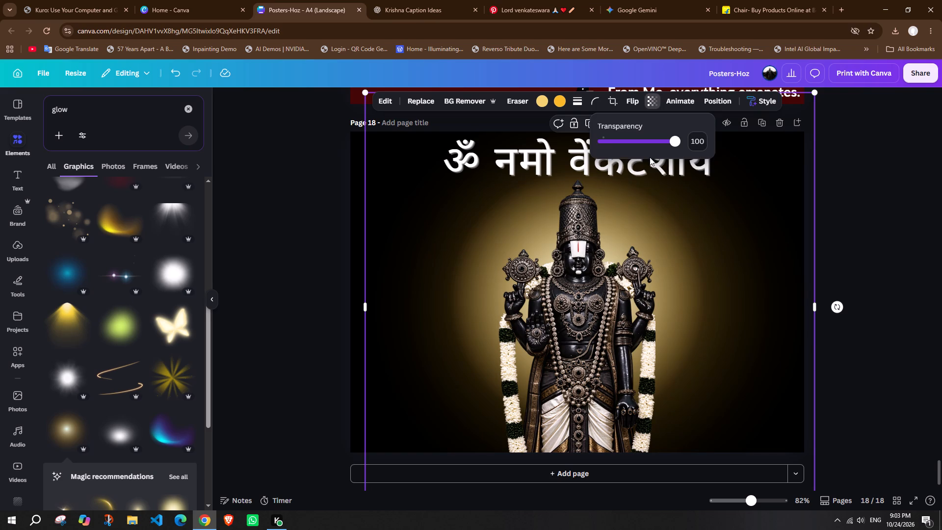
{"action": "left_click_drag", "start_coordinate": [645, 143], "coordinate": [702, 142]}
Shift the enlarged golden glow slightly towards the page's left edge so it sits nearly centred behind the deity.
{"action": "left_click_drag", "start_coordinate": [740, 208], "coordinate": [735, 209]}
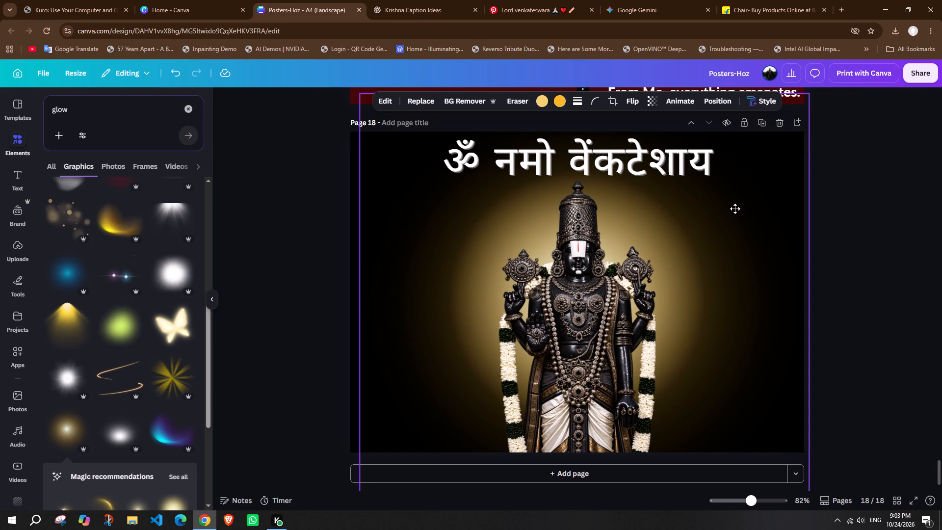
{"action": "double_click", "coordinate": [848, 198]}
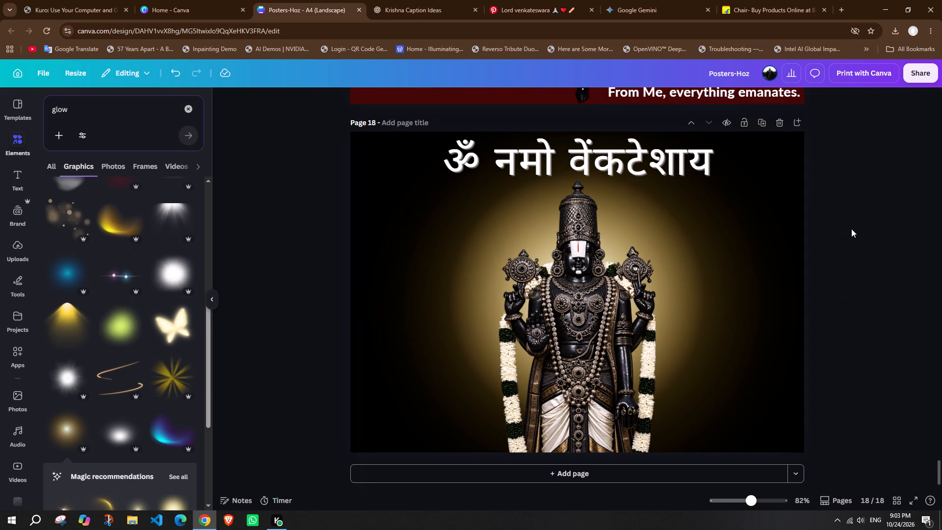
Set the Sanskrit caption's font size to 65, narrow its text box to fit the words and centre it above the deity.
{"action": "left_click", "coordinate": [532, 169]}
{"action": "left_click", "coordinate": [445, 95]}
{"action": "type", "text": "65"}
{"action": "key", "text": "Return"}
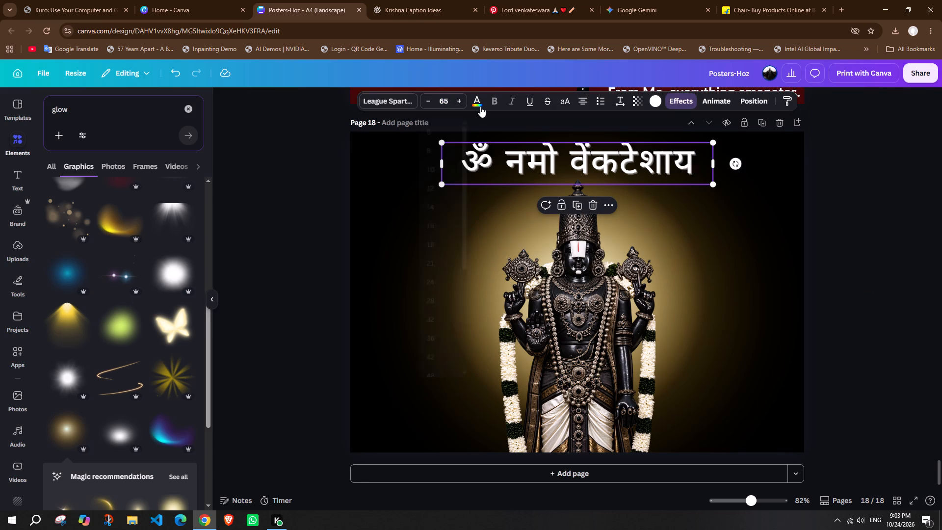
{"action": "left_click_drag", "start_coordinate": [714, 162], "coordinate": [682, 162]}
{"action": "left_click", "coordinate": [821, 164]}
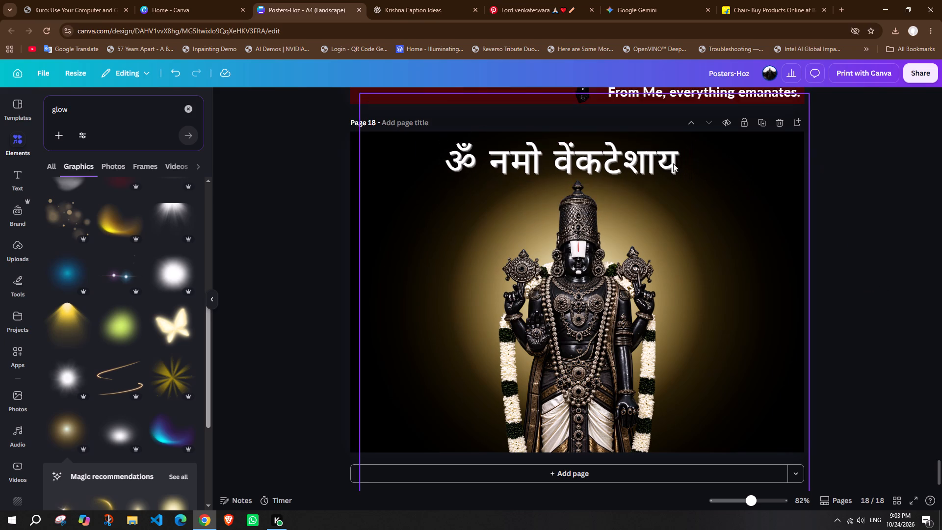
{"action": "left_click_drag", "start_coordinate": [639, 163], "coordinate": [657, 163]}
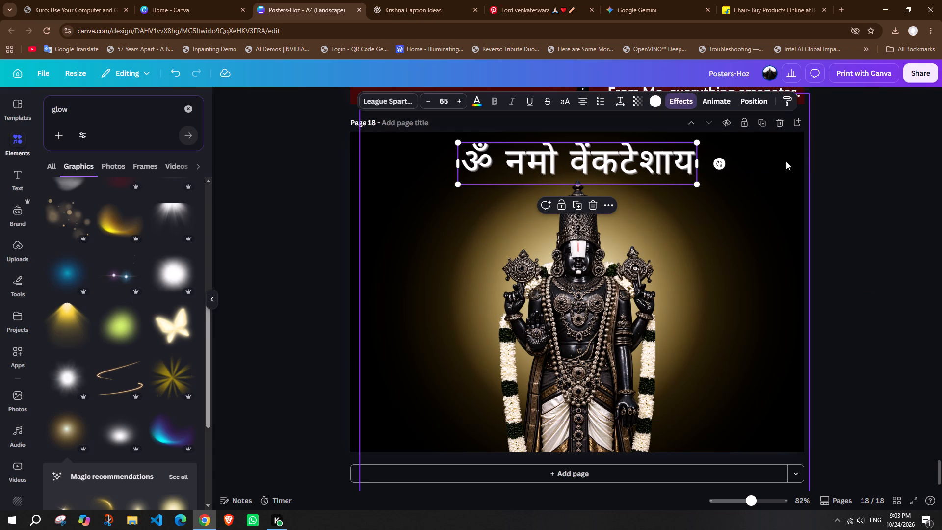
{"action": "left_click", "coordinate": [661, 157]}
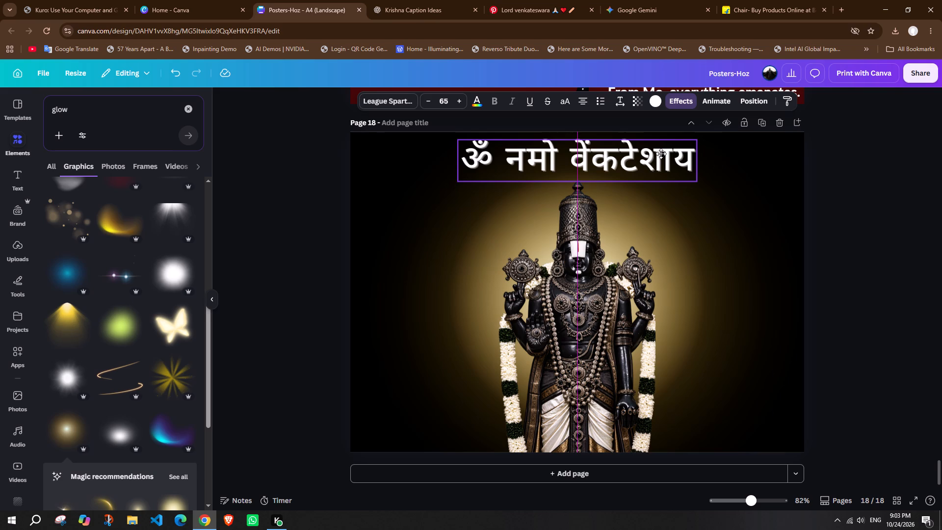
{"action": "left_click", "coordinate": [823, 155]}
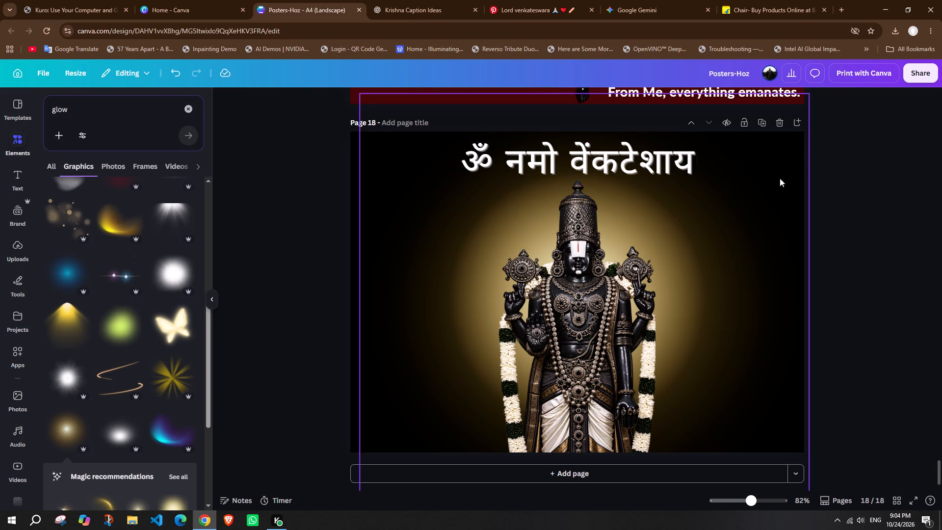
Recolour the Sanskrit caption with the orange-brown shade from the colours already used in this design.
{"action": "left_click", "coordinate": [655, 156]}
{"action": "left_click", "coordinate": [478, 96]}
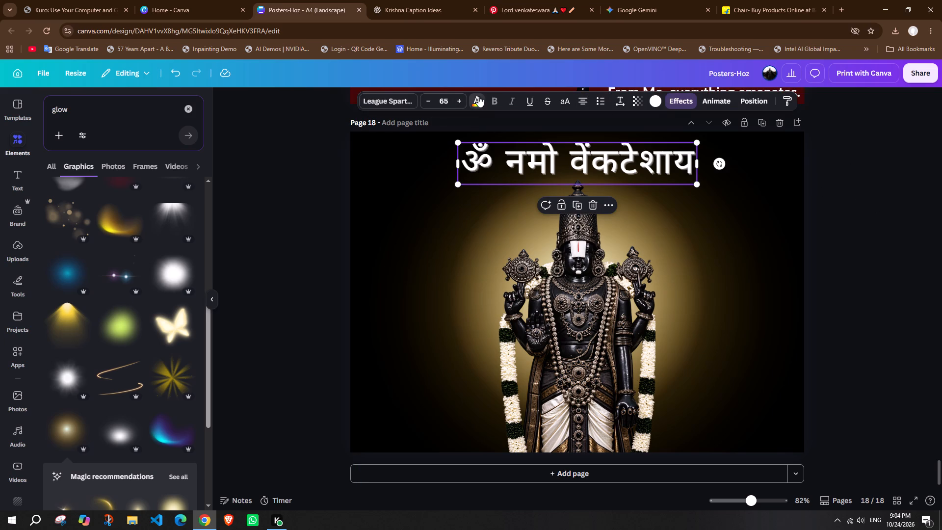
{"action": "left_click", "coordinate": [95, 231]}
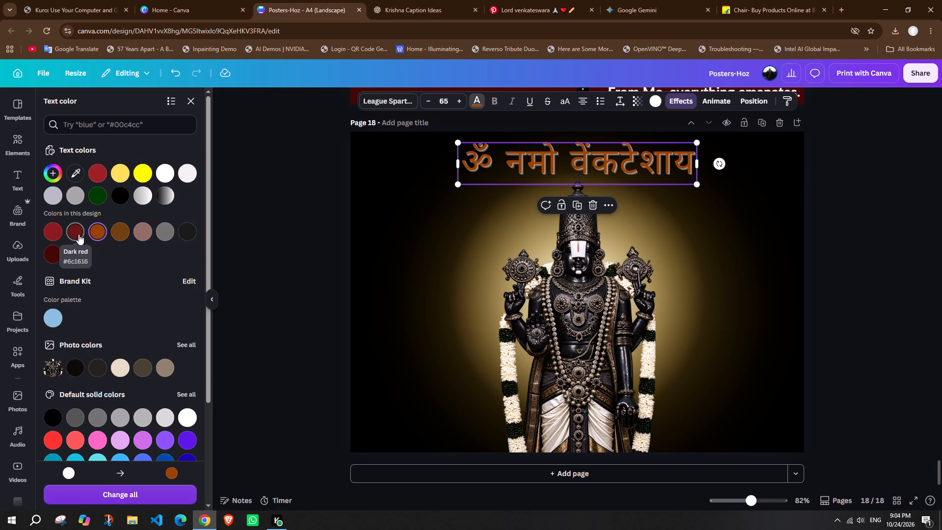
{"action": "left_click", "coordinate": [79, 234]}
{"action": "left_click", "coordinate": [90, 231]}
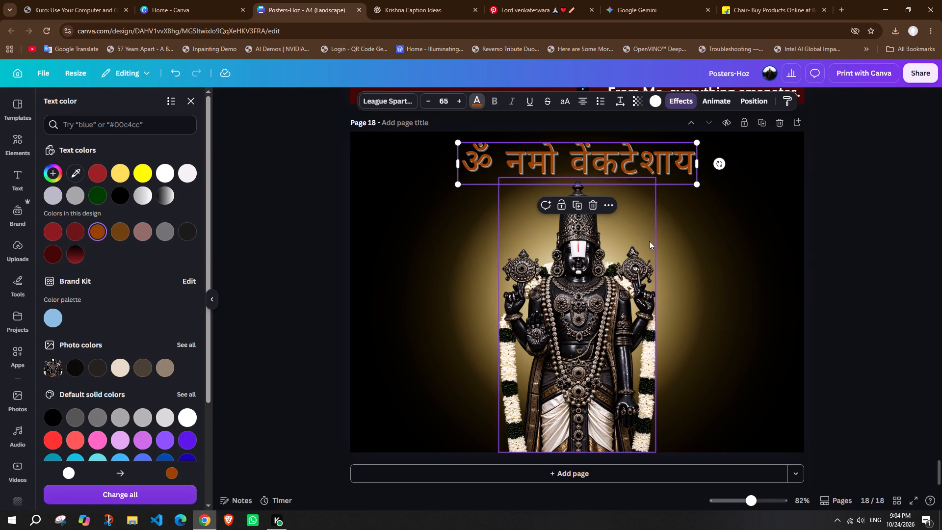
{"action": "double_click", "coordinate": [843, 225]}
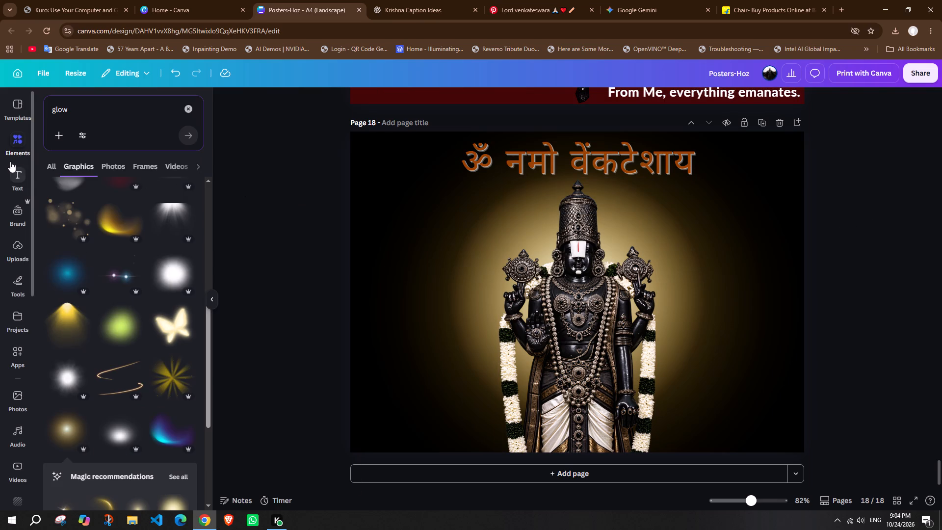
Search the elements for "brown border", browse the graphics for a suitable poster border, and clear the search.
{"action": "left_click", "coordinate": [188, 108]}
{"action": "left_click", "coordinate": [127, 111]}
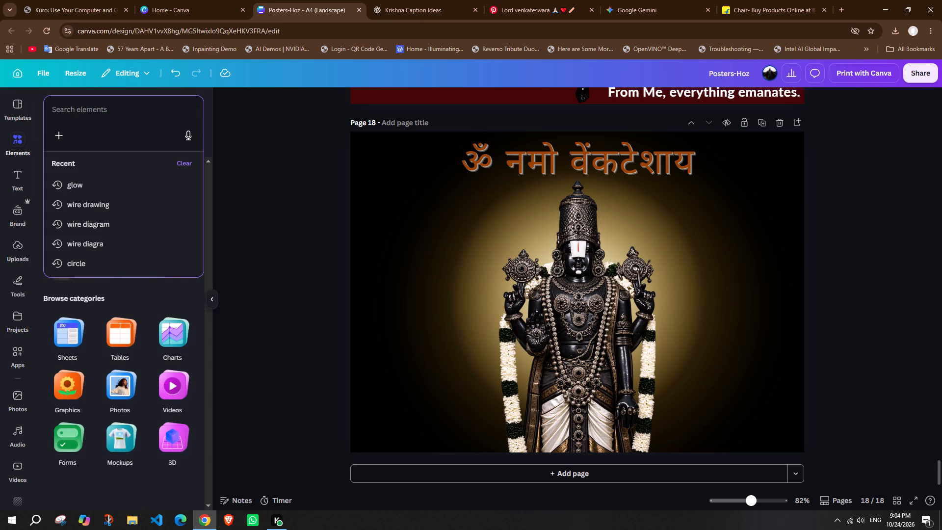
{"action": "type", "text": "brown border"}
{"action": "key", "text": "Return"}
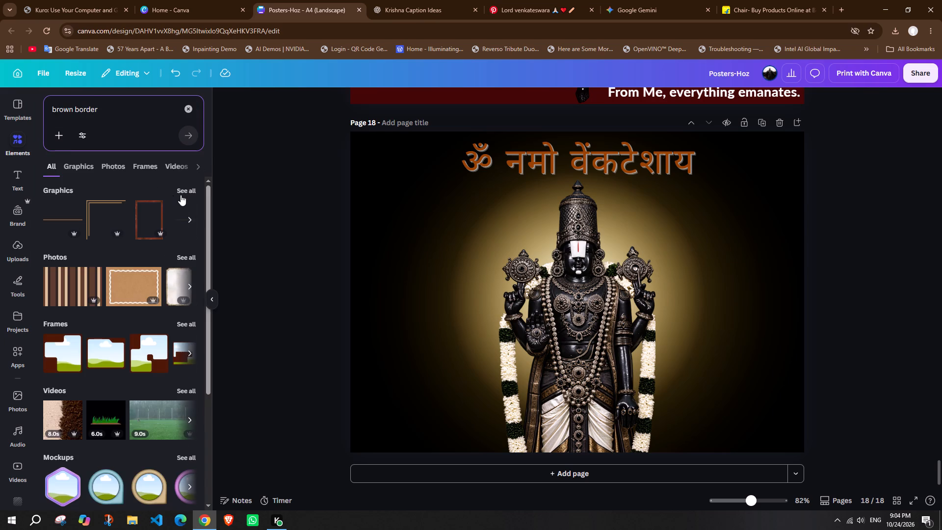
{"action": "left_click", "coordinate": [185, 193]}
{"action": "scroll", "coordinate": [176, 275], "scroll_direction": "down", "scroll_amount": 7}
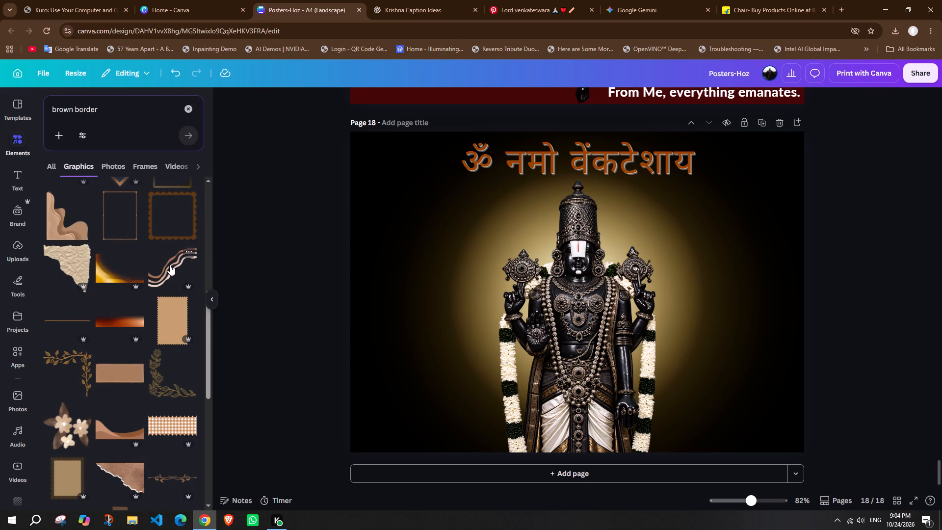
{"action": "scroll", "coordinate": [170, 265], "scroll_direction": "down", "scroll_amount": 7}
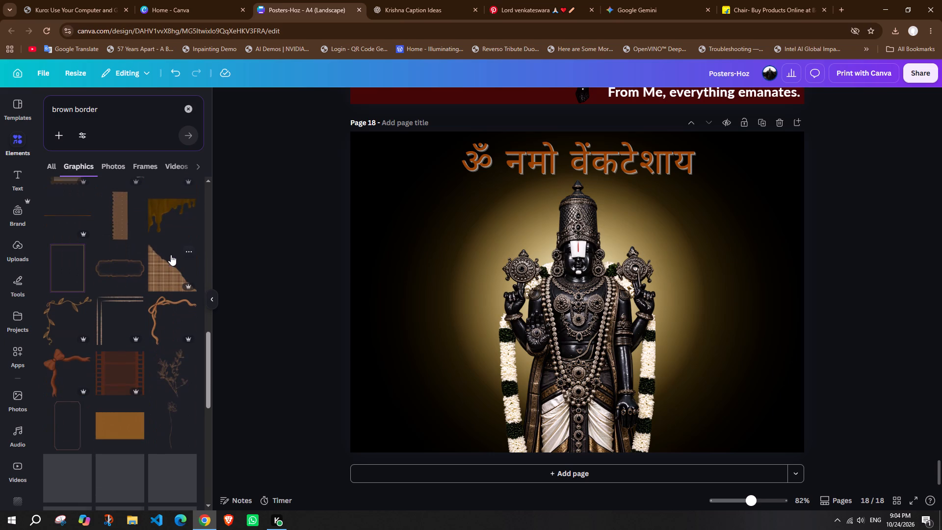
{"action": "scroll", "coordinate": [171, 255], "scroll_direction": "up", "scroll_amount": 1}
{"action": "left_click", "coordinate": [183, 115]}
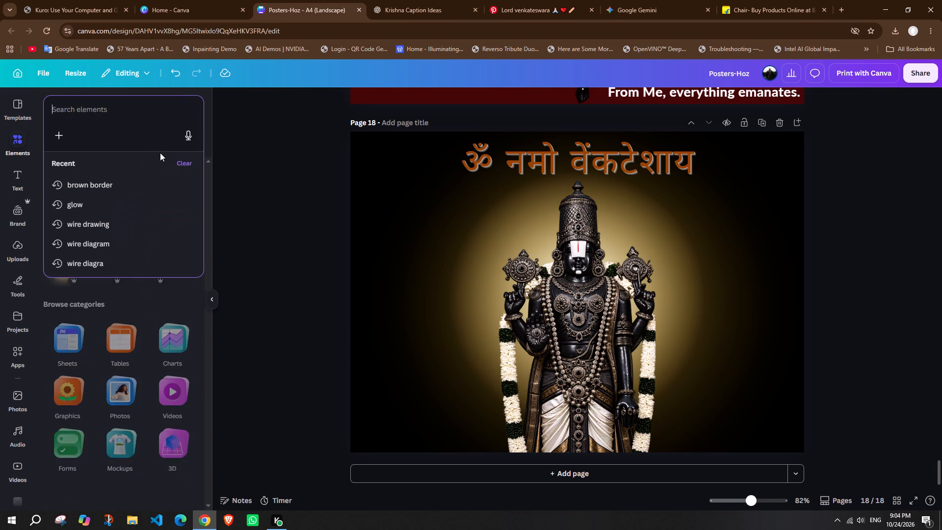
{"action": "left_click", "coordinate": [244, 150]}
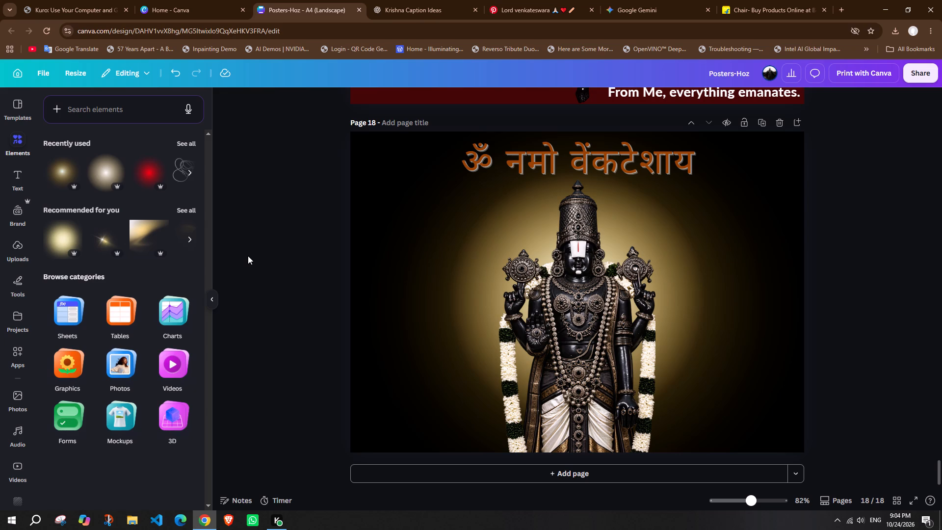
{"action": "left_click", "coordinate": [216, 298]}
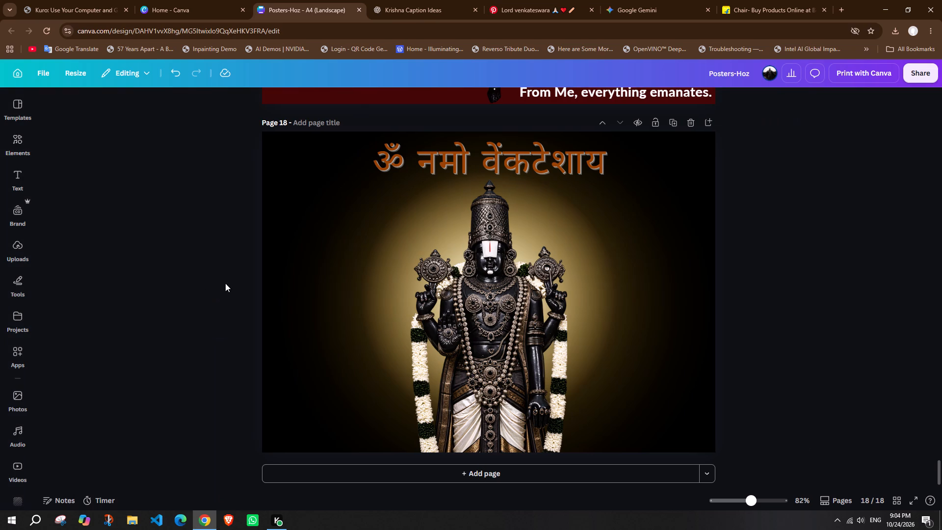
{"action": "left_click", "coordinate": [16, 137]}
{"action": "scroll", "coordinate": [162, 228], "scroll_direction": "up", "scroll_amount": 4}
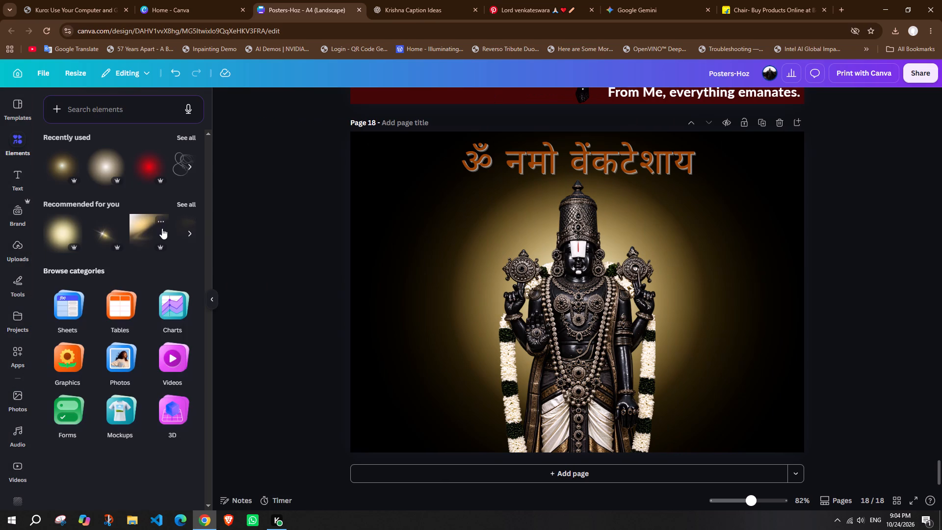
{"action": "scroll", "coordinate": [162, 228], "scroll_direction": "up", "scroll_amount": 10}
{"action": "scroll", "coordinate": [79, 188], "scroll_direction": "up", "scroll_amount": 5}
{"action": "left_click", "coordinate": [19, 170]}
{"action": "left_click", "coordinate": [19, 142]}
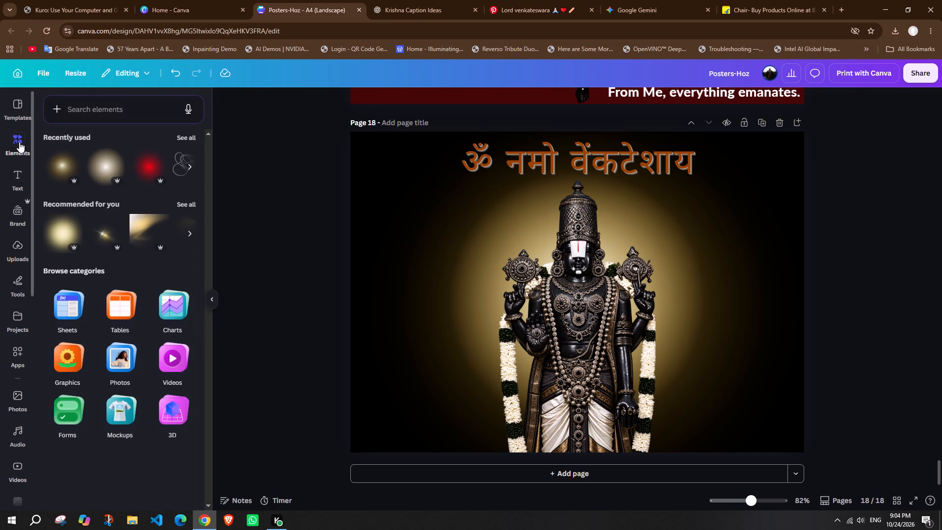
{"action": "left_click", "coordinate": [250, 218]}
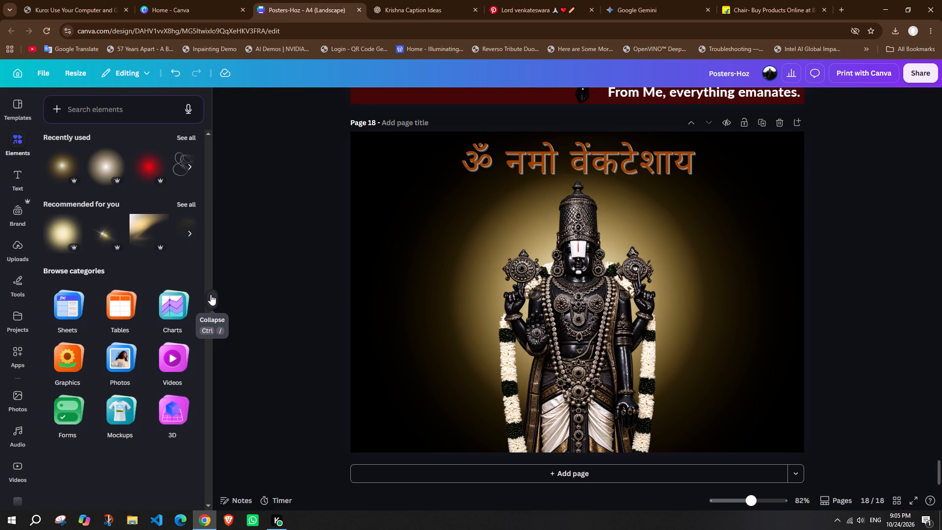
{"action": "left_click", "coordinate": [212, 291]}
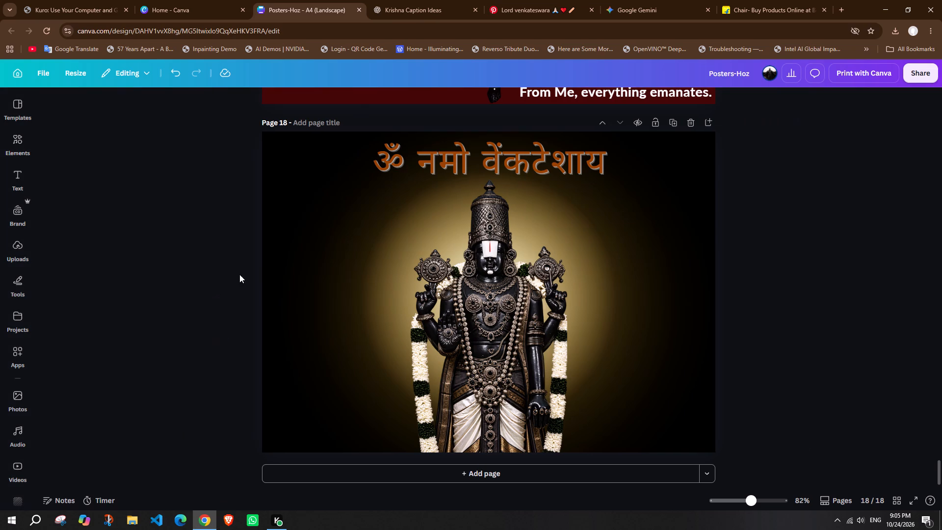
Review page 18's glow and Sanskrit caption, and look over the Krishna poster on page 17 for comparison.
{"action": "left_click", "coordinate": [617, 236]}
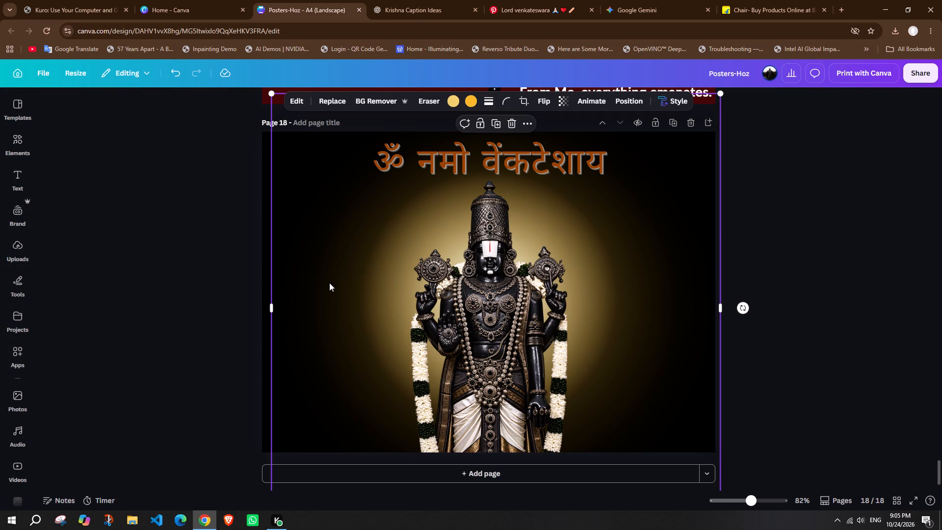
{"action": "left_click", "coordinate": [771, 270]}
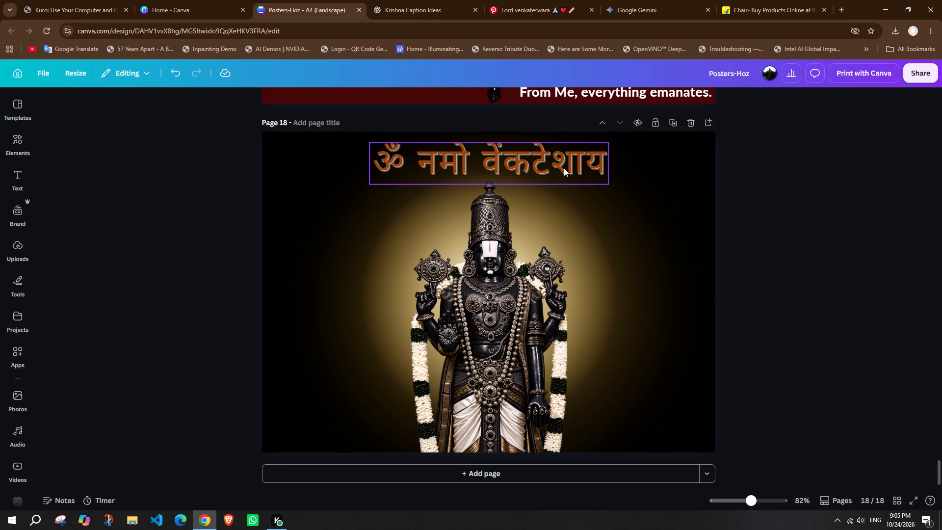
{"action": "left_click", "coordinate": [538, 163]}
{"action": "left_click_drag", "start_coordinate": [748, 159], "coordinate": [750, 150]}
{"action": "left_click", "coordinate": [547, 161]}
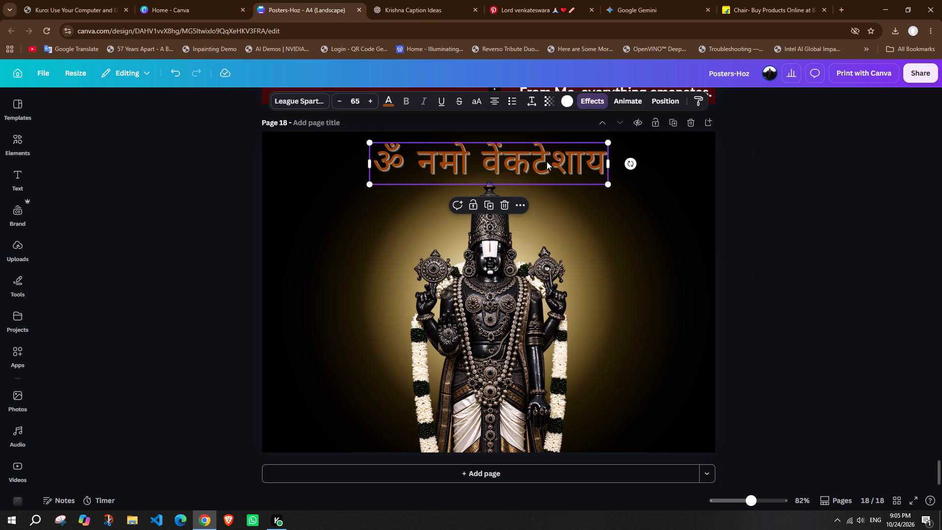
{"action": "left_click", "coordinate": [747, 185]}
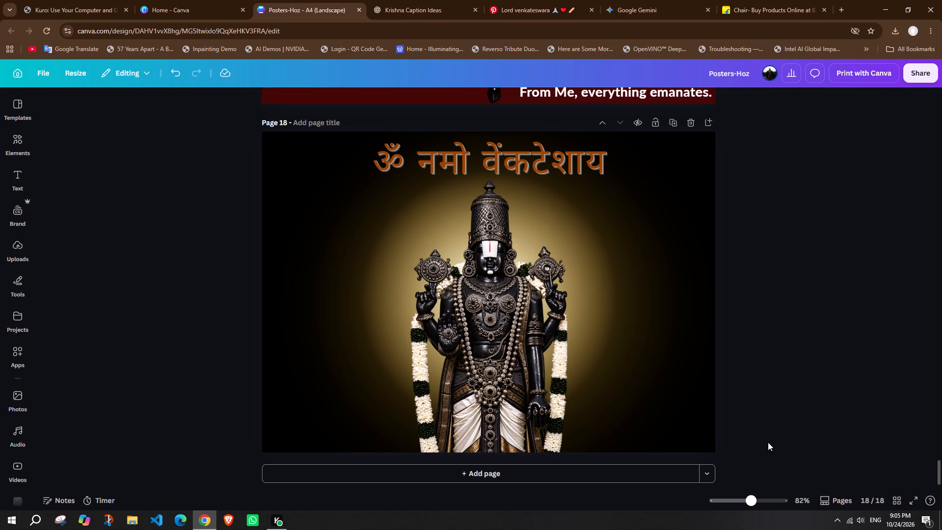
{"action": "left_click", "coordinate": [779, 332]}
{"action": "scroll", "coordinate": [702, 231], "scroll_direction": "up", "scroll_amount": 6}
{"action": "scroll", "coordinate": [767, 248], "scroll_direction": "up", "scroll_amount": 3}
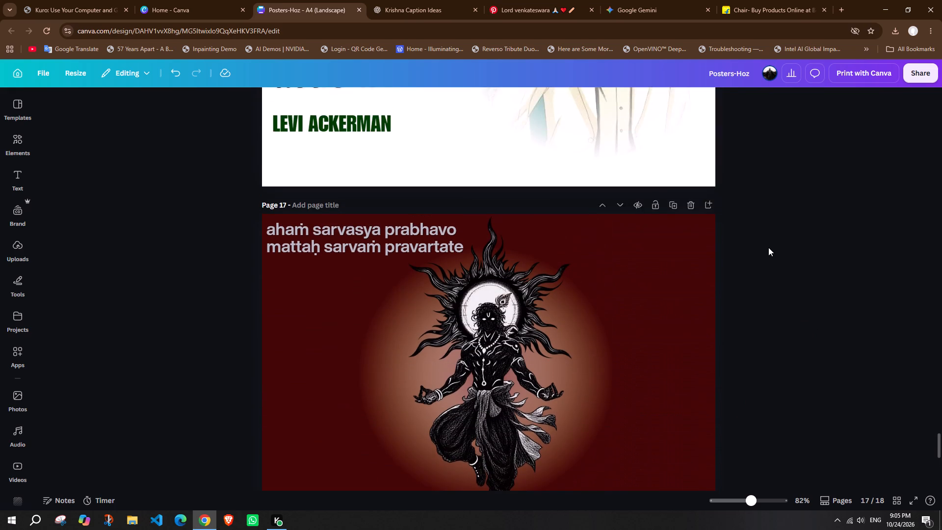
{"action": "scroll", "coordinate": [768, 247], "scroll_direction": "down", "scroll_amount": 3}
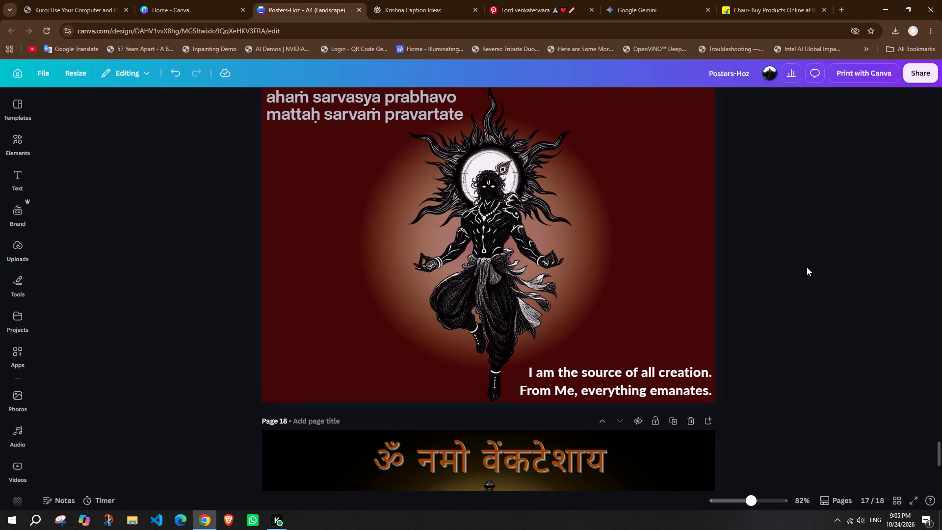
{"action": "scroll", "coordinate": [807, 267], "scroll_direction": "up", "scroll_amount": 3}
{"action": "scroll", "coordinate": [807, 267], "scroll_direction": "down", "scroll_amount": 2}
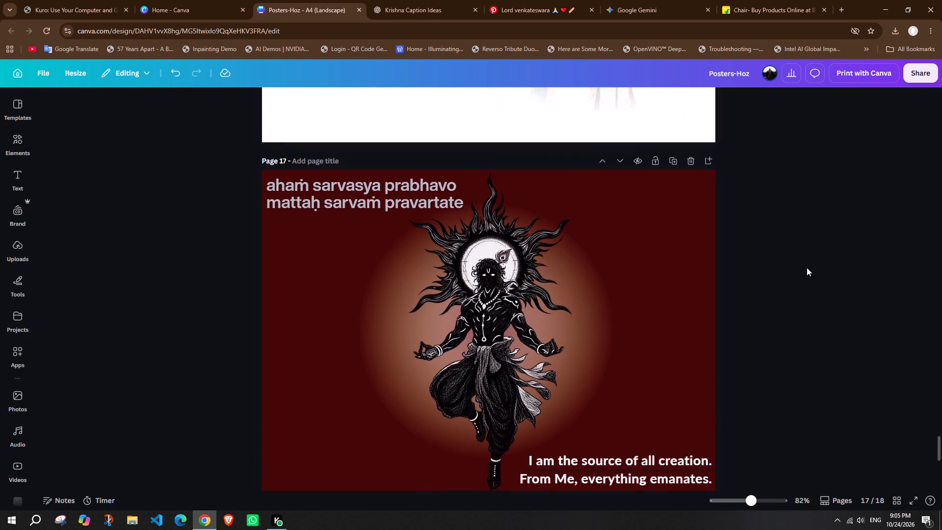